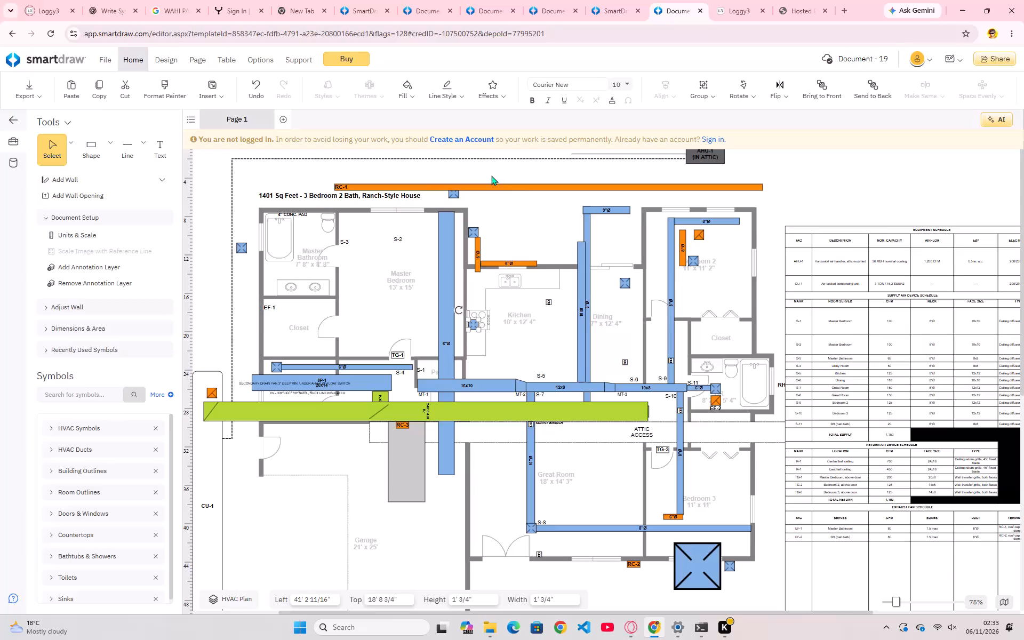
Move the short vertical orange duct up against the underside of the RC-1 duct, at about Left 479 in, Top 81 in.
left_click_drag(477, 255, 483, 228)
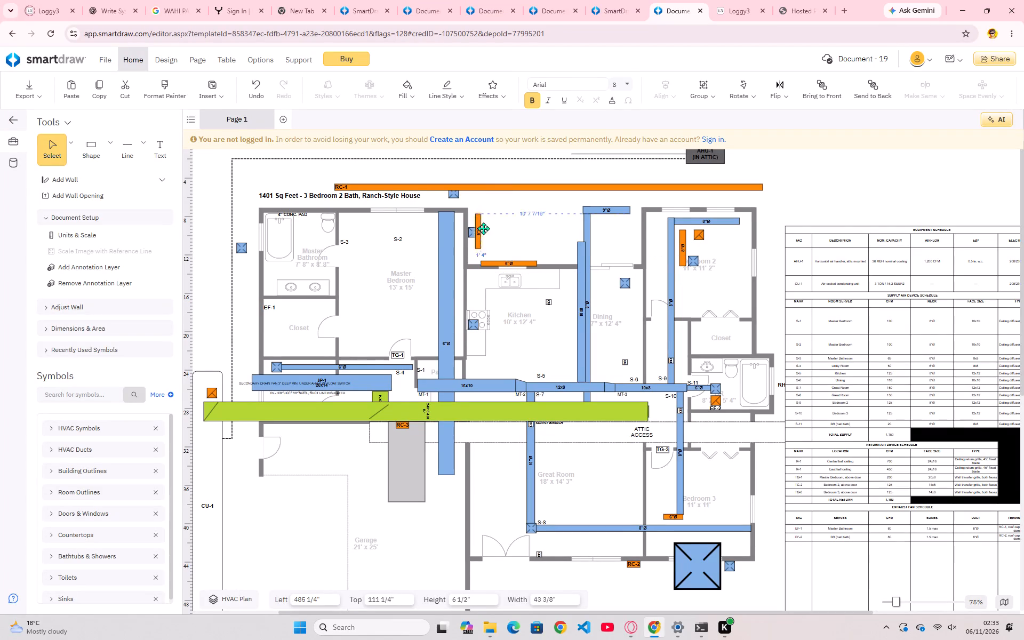
left_click_drag(483, 228, 474, 206)
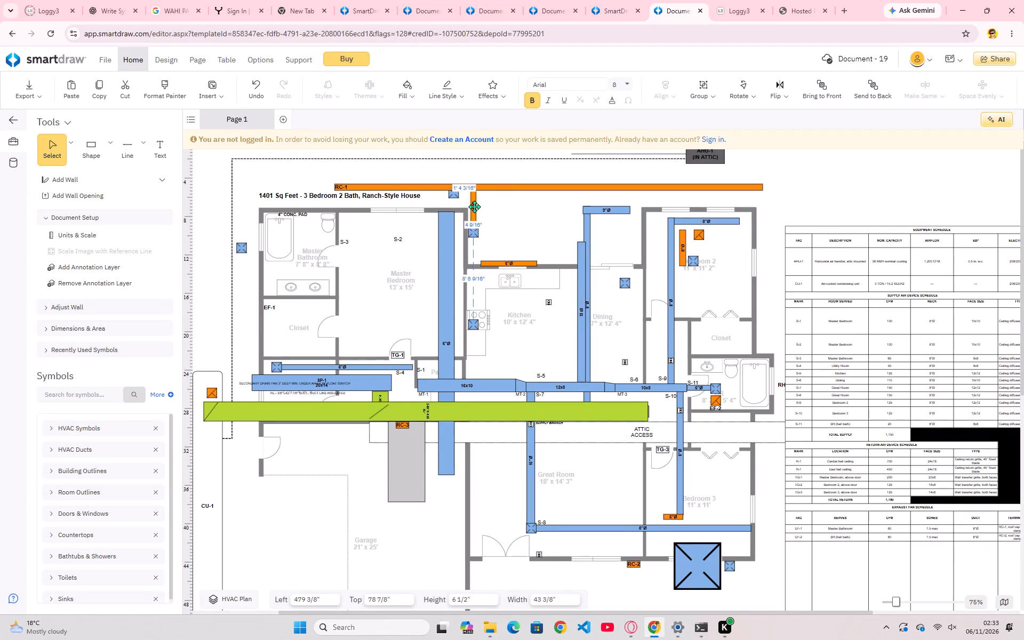
left_click_drag(474, 206, 473, 209)
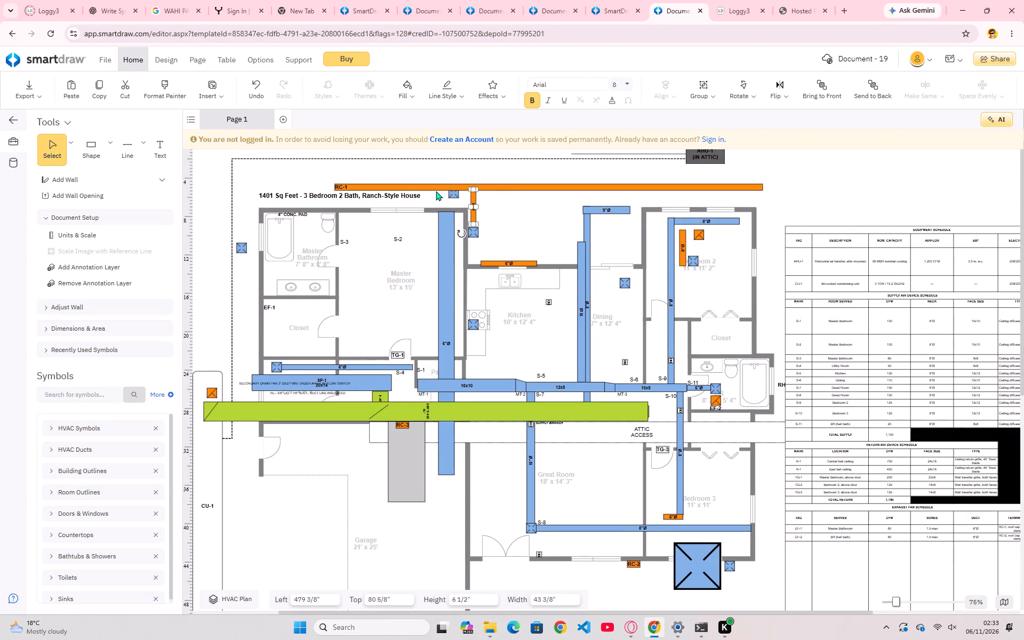
Shift the long horizontal RC-1 duct sideways above the house, starting at about Left 38 ft 9 in, Top 4 ft 7 in.
left_click_drag(436, 190, 529, 185)
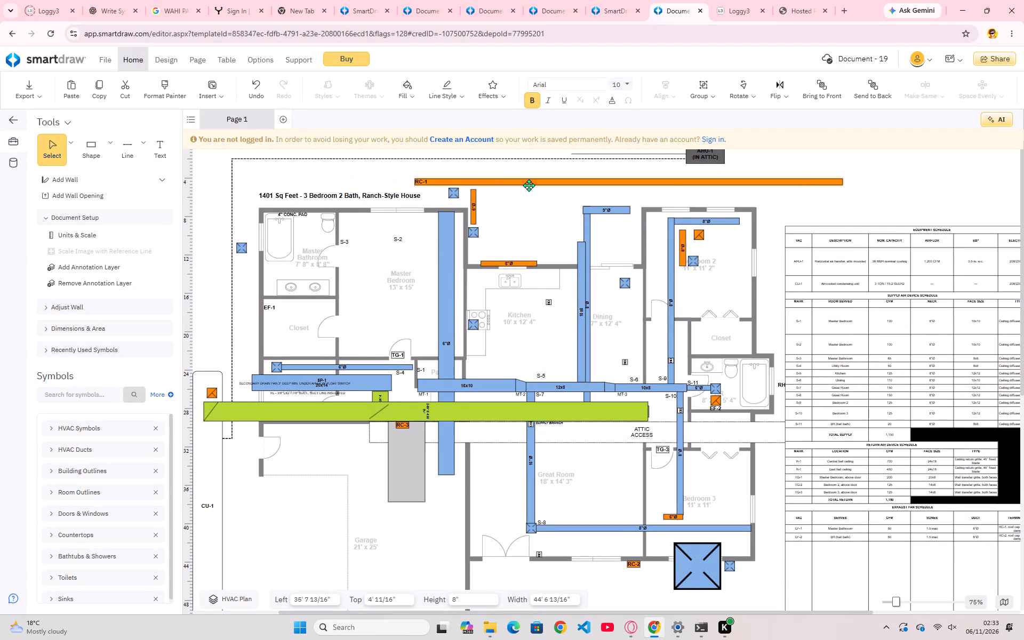
left_click_drag(529, 185, 546, 190)
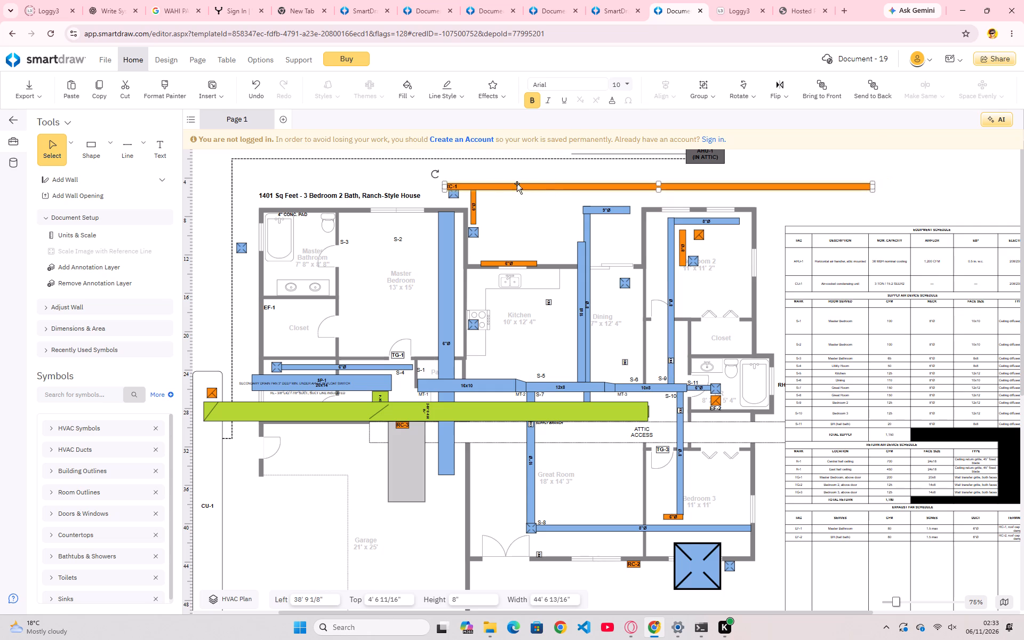
Place a 6 ft by 3 ft rectangle above the house title, at about Left 17 ft 6 in, Top 2 ft 3 in.
left_click(109, 141)
left_click(135, 187)
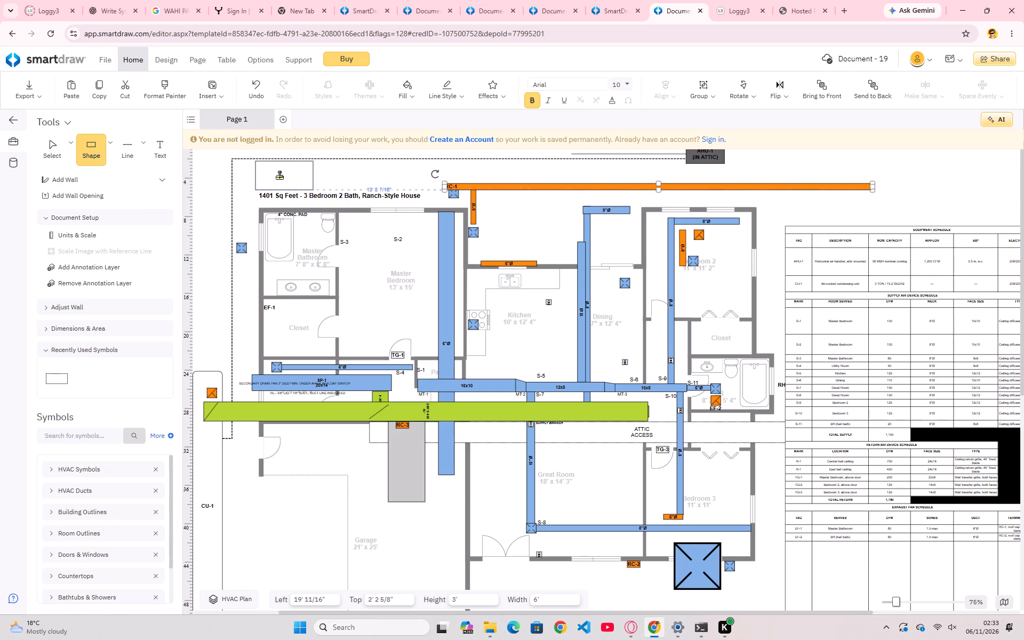
left_click(269, 175)
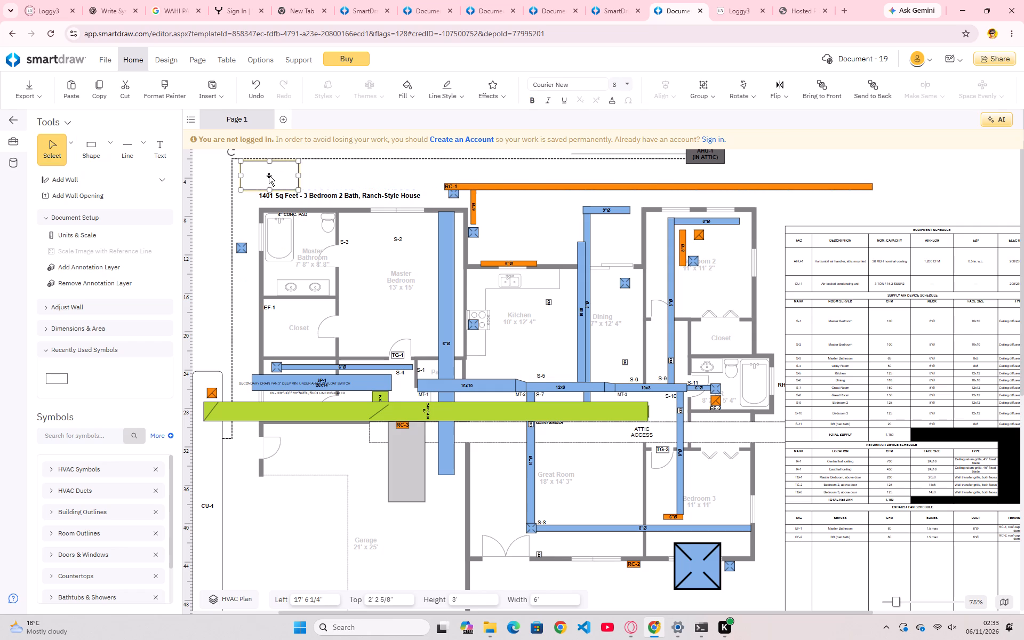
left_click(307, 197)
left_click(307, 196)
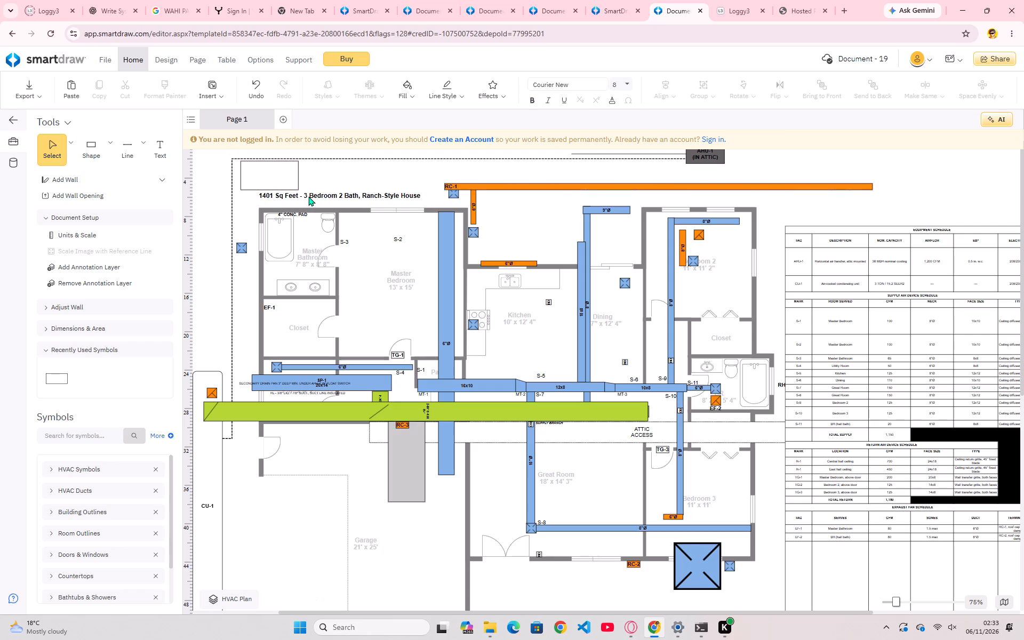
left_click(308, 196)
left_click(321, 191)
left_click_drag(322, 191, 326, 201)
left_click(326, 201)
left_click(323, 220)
Move the blue diffuser below the short vertical orange duct to beside it, under RC-1, at about Left 42 ft 1 in, Top 6 ft 2 in.
left_click_drag(470, 228, 472, 253)
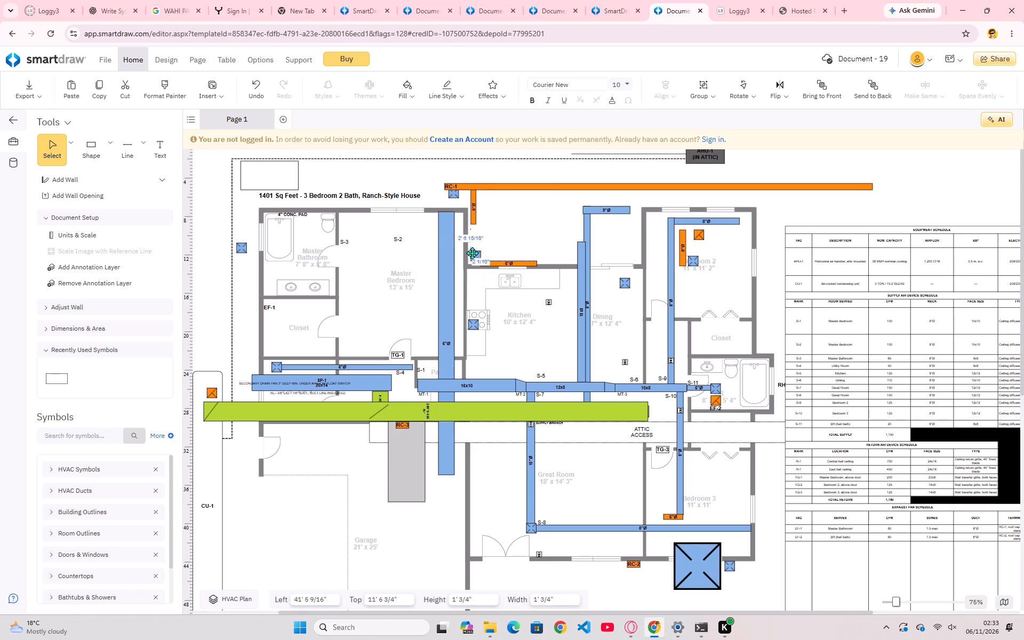
left_click_drag(472, 253, 472, 254)
left_click_drag(472, 254, 498, 240)
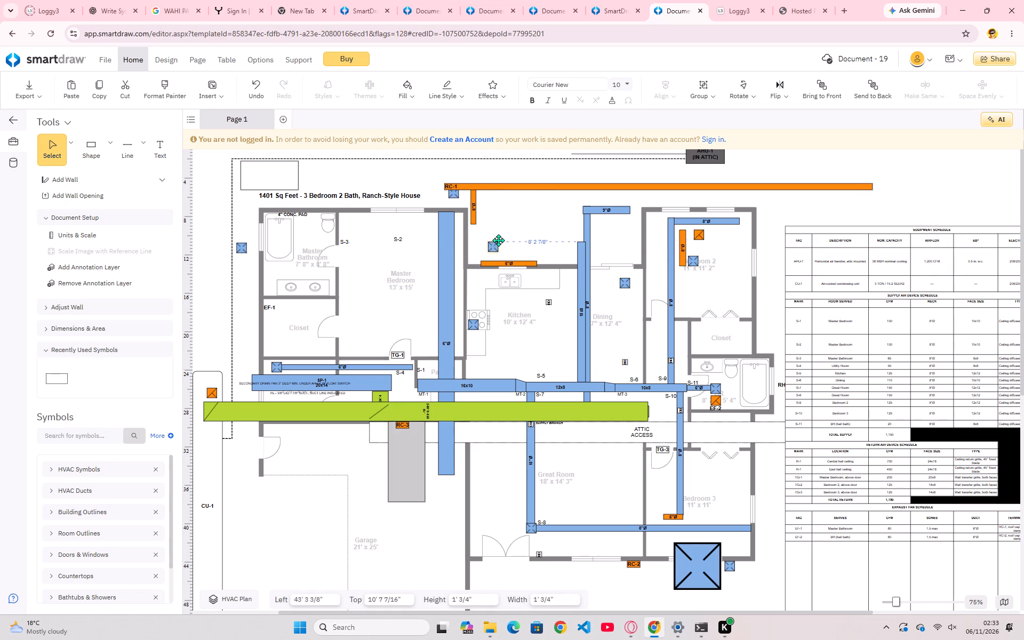
left_click_drag(498, 240, 536, 236)
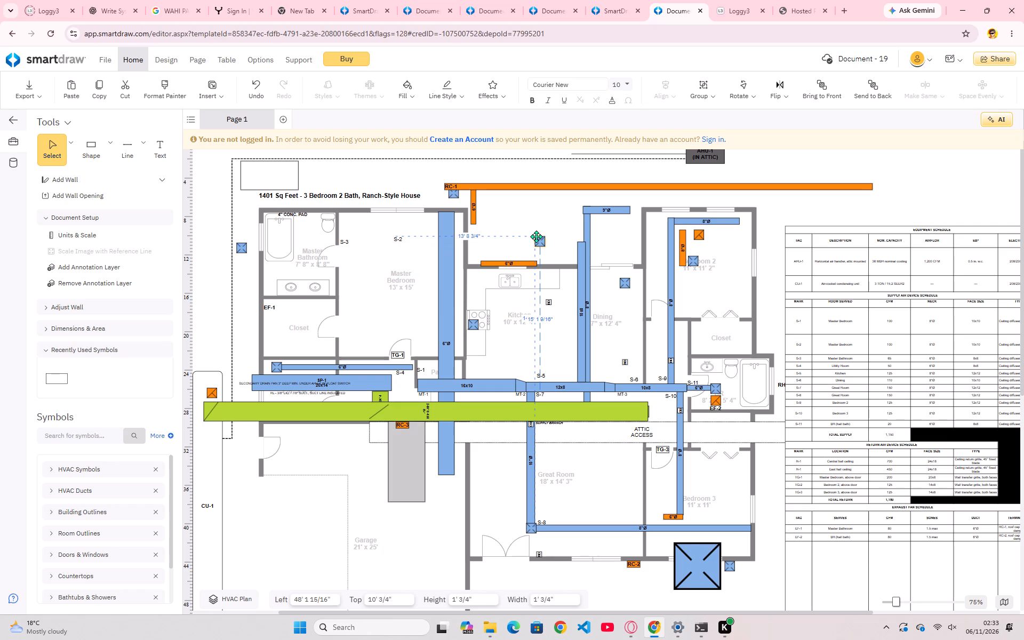
left_click_drag(536, 236, 534, 236)
left_click_drag(534, 236, 484, 225)
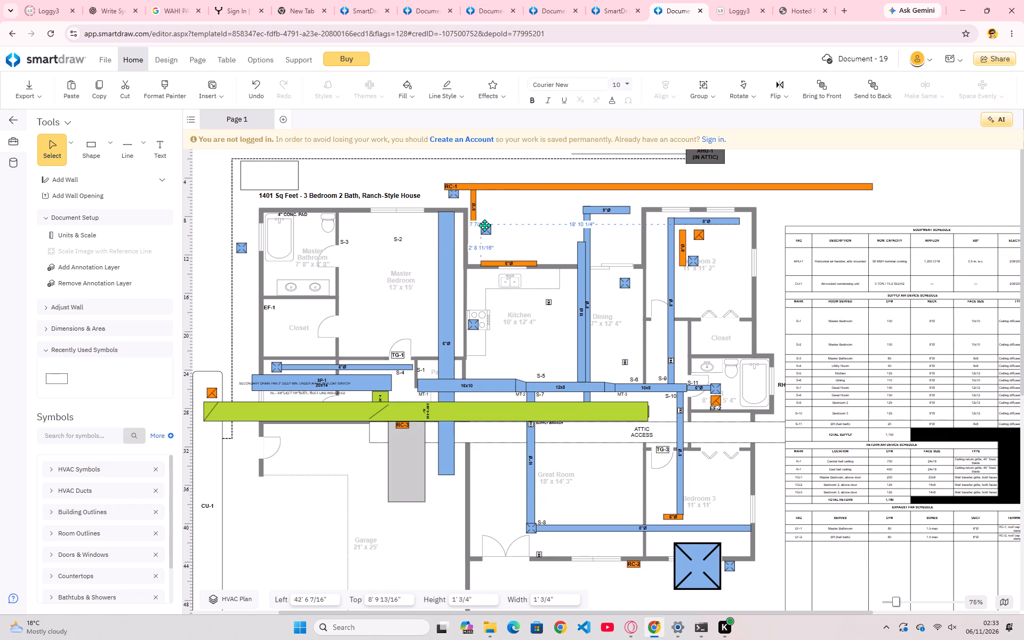
left_click_drag(484, 225, 479, 225)
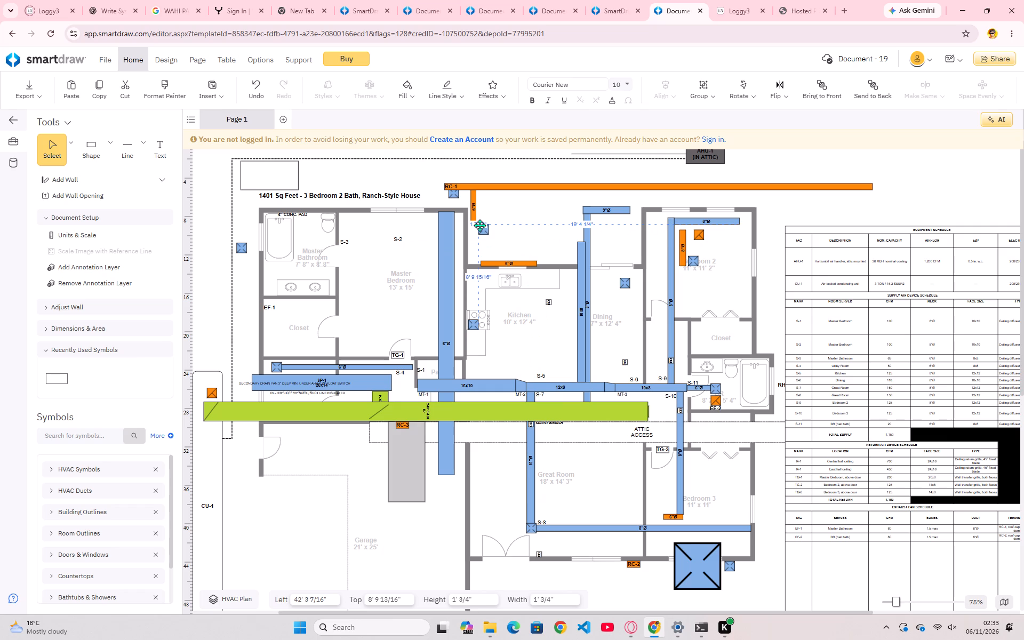
left_click_drag(479, 225, 405, 243)
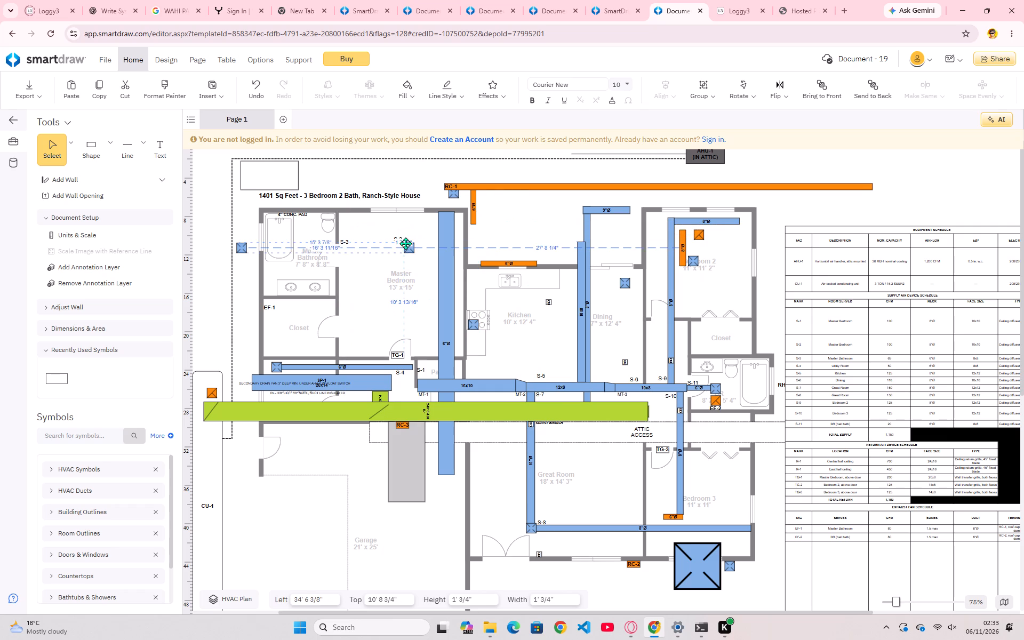
left_click_drag(405, 243, 405, 245)
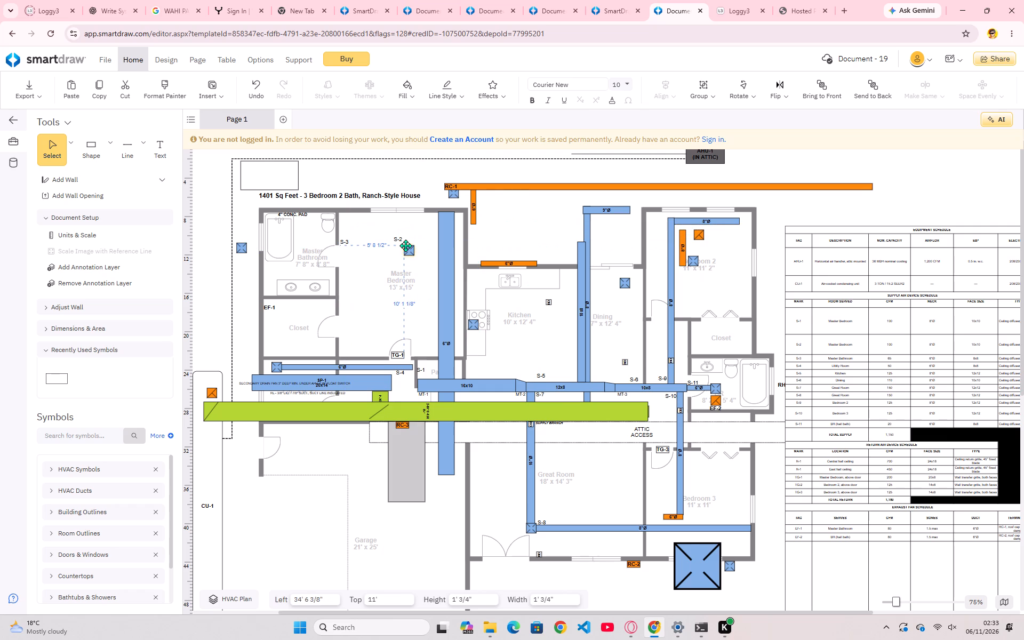
left_click_drag(405, 245, 354, 238)
left_click_drag(354, 238, 356, 236)
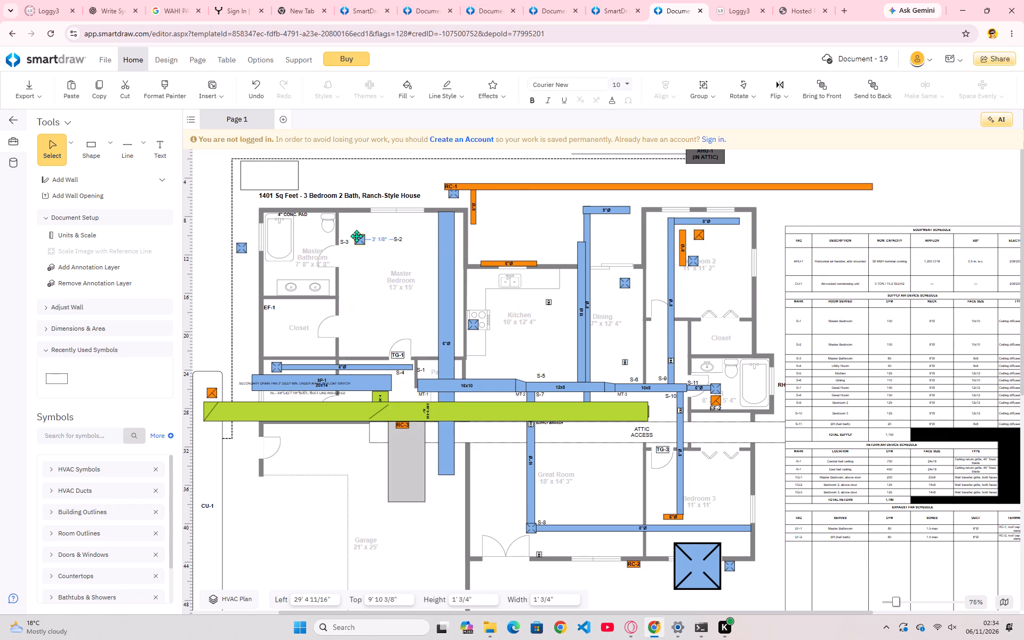
left_click_drag(356, 236, 436, 210)
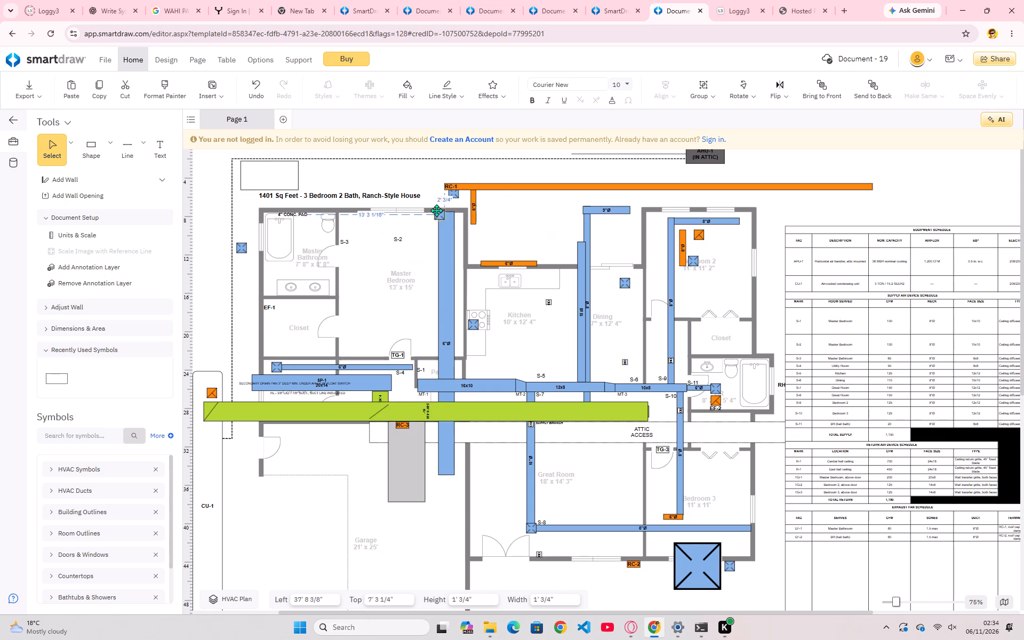
left_click_drag(436, 210, 484, 197)
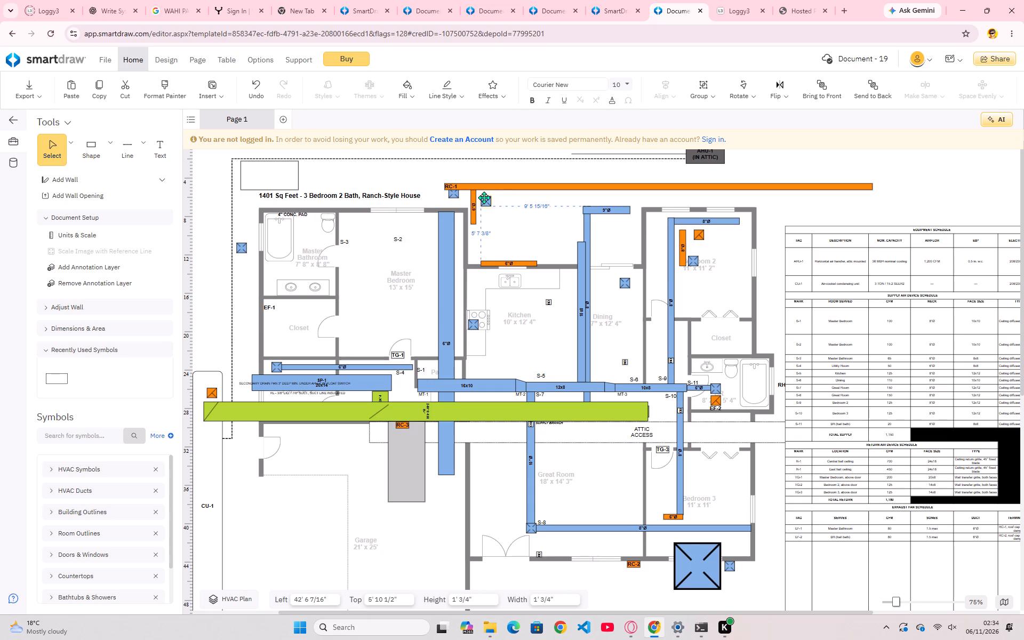
left_click_drag(484, 197, 485, 193)
left_click_drag(485, 193, 478, 191)
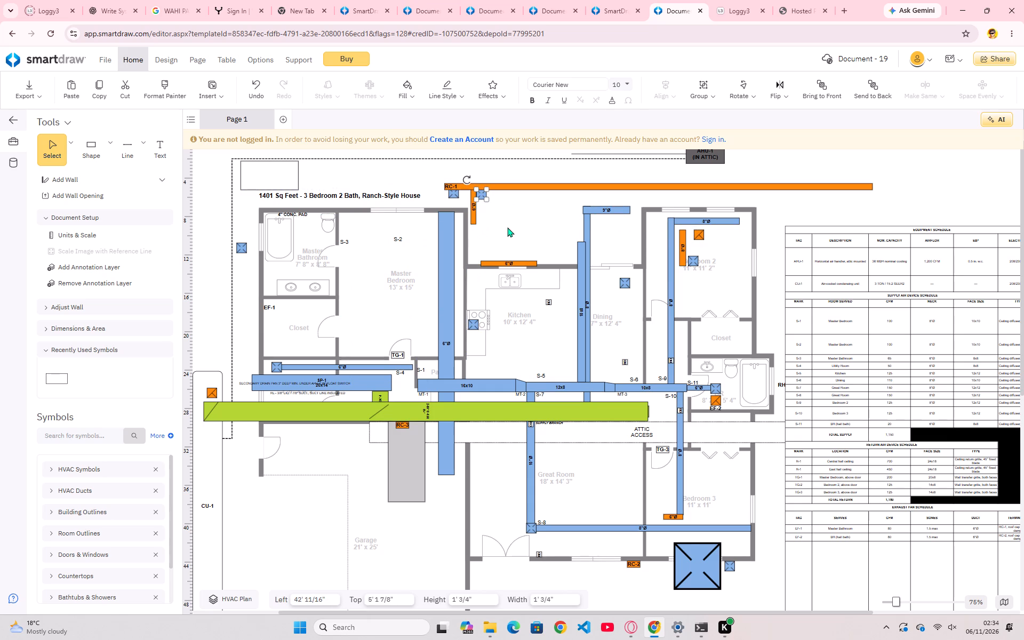
Move the horizontal orange duct above the kitchen to the lower end of the short vertical orange duct, at about Left 495 in, Top 106 in.
left_click_drag(502, 263, 504, 254)
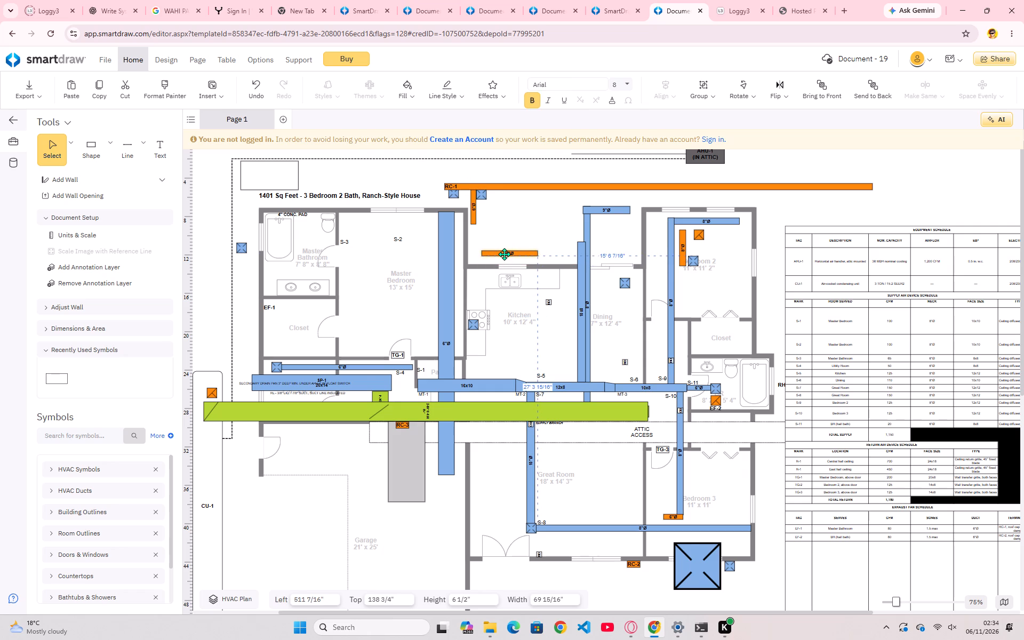
left_click_drag(504, 254, 527, 206)
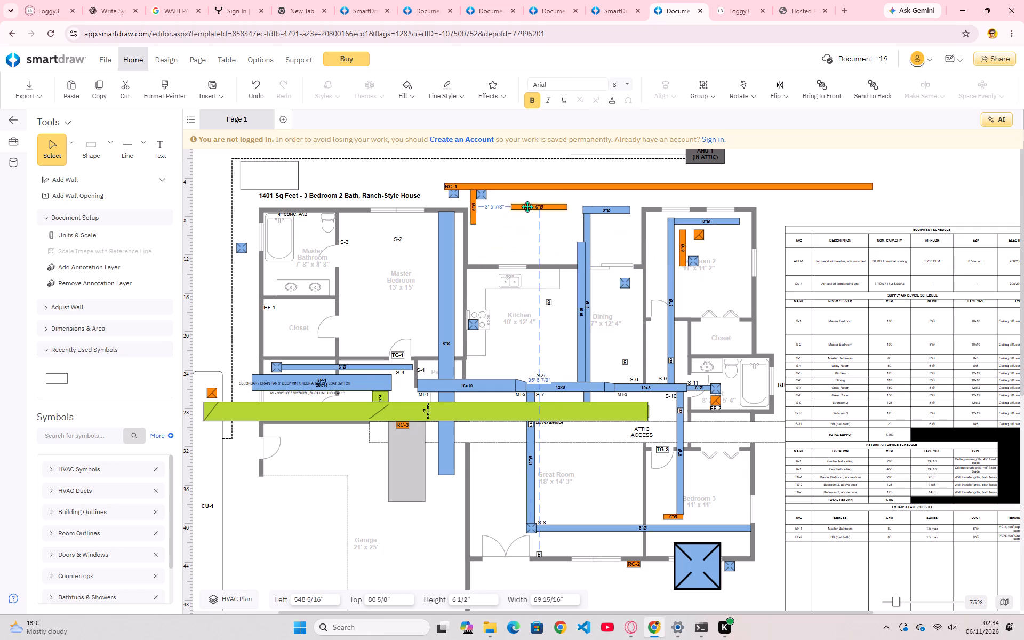
left_click_drag(527, 206, 508, 195)
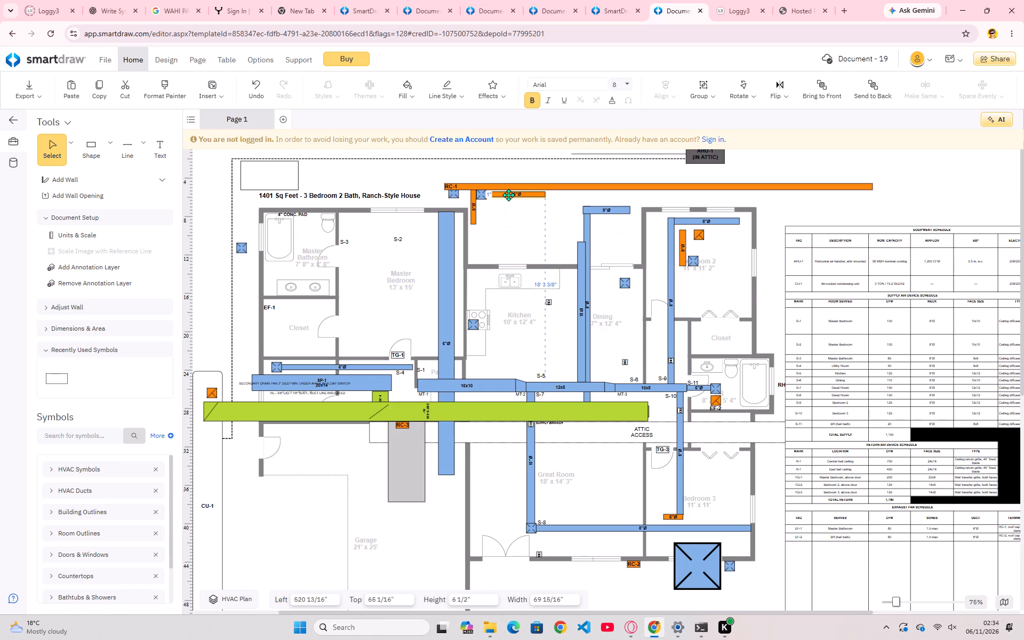
left_click_drag(508, 195, 492, 219)
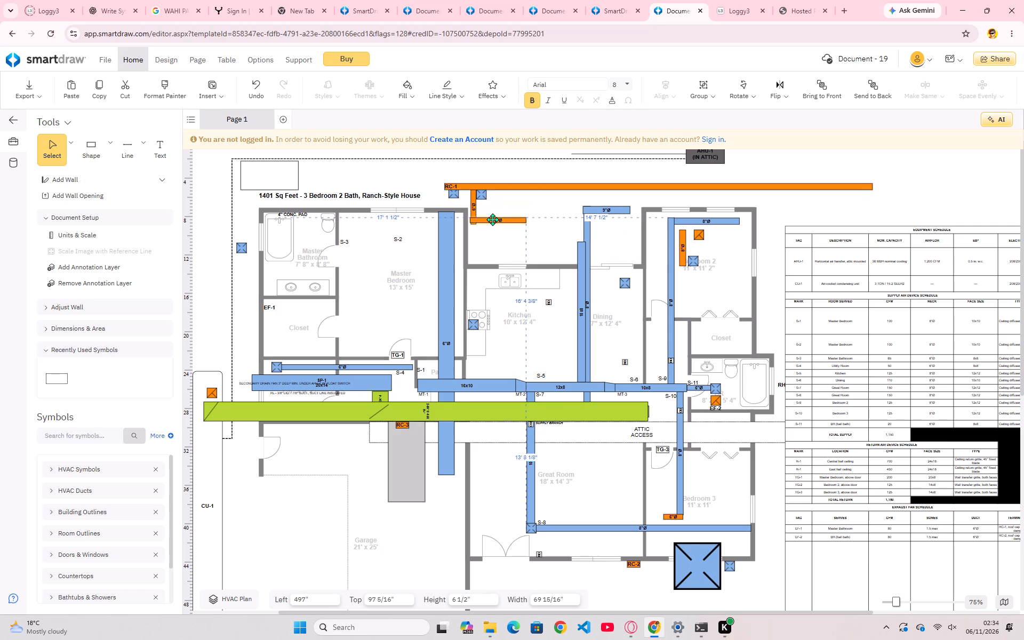
left_click_drag(492, 219, 491, 234)
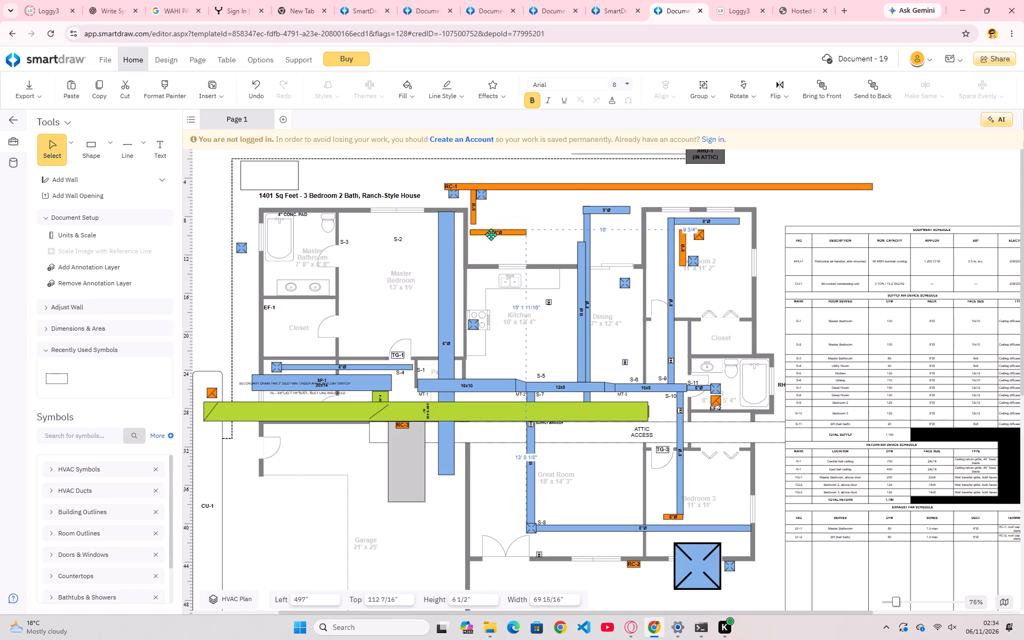
left_click_drag(491, 234, 490, 240)
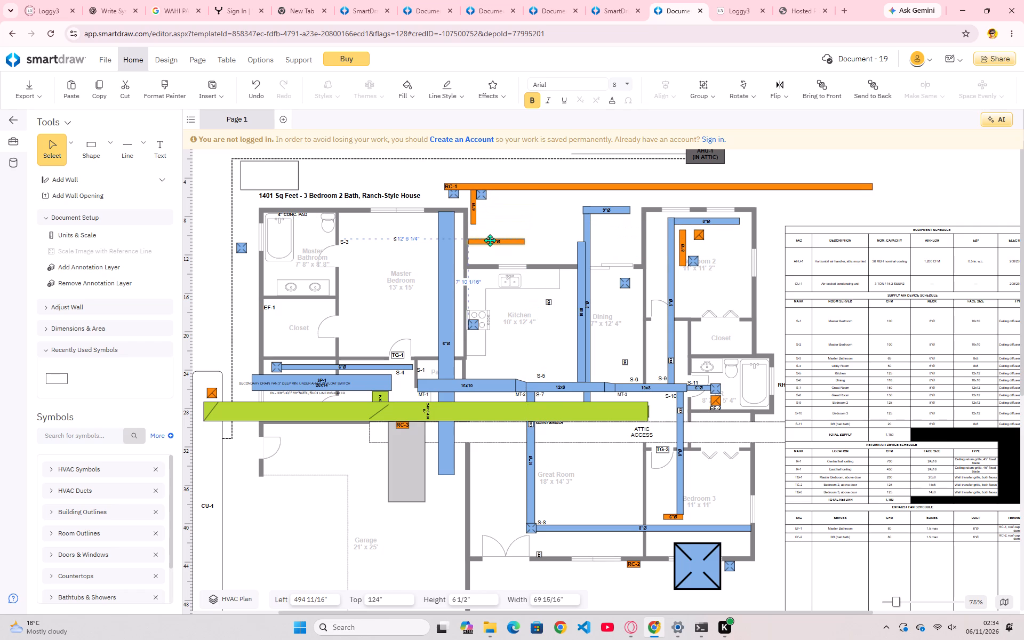
left_click_drag(490, 240, 481, 234)
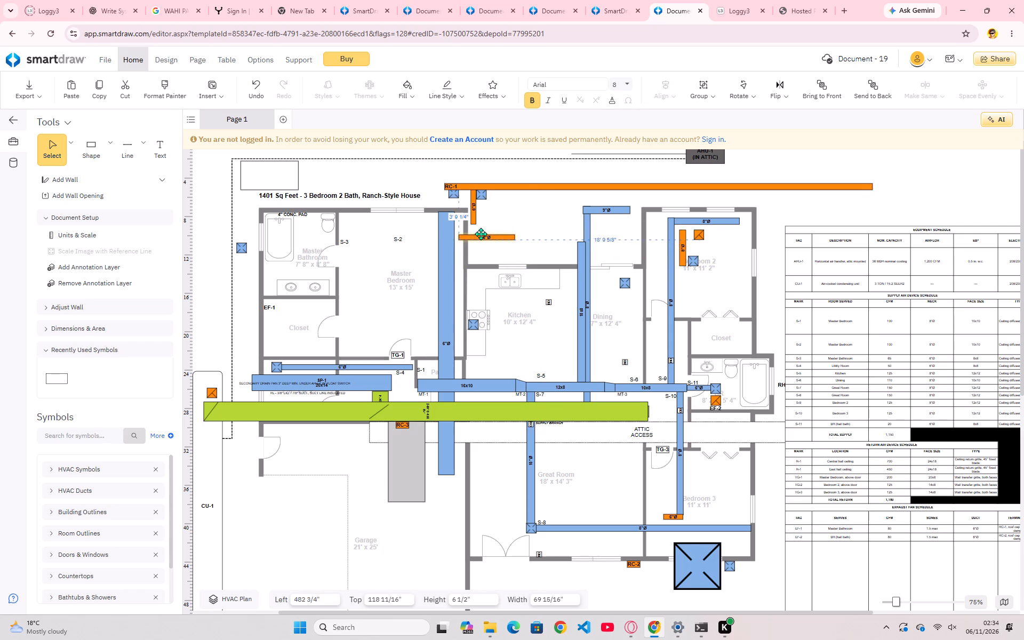
left_click_drag(481, 234, 490, 227)
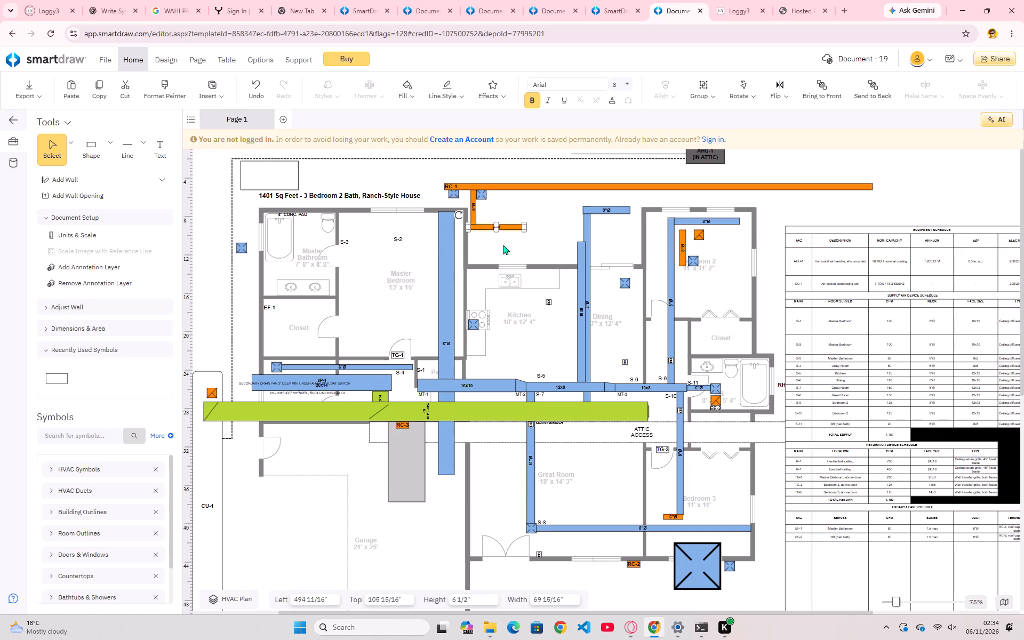
left_click_drag(510, 275, 542, 252)
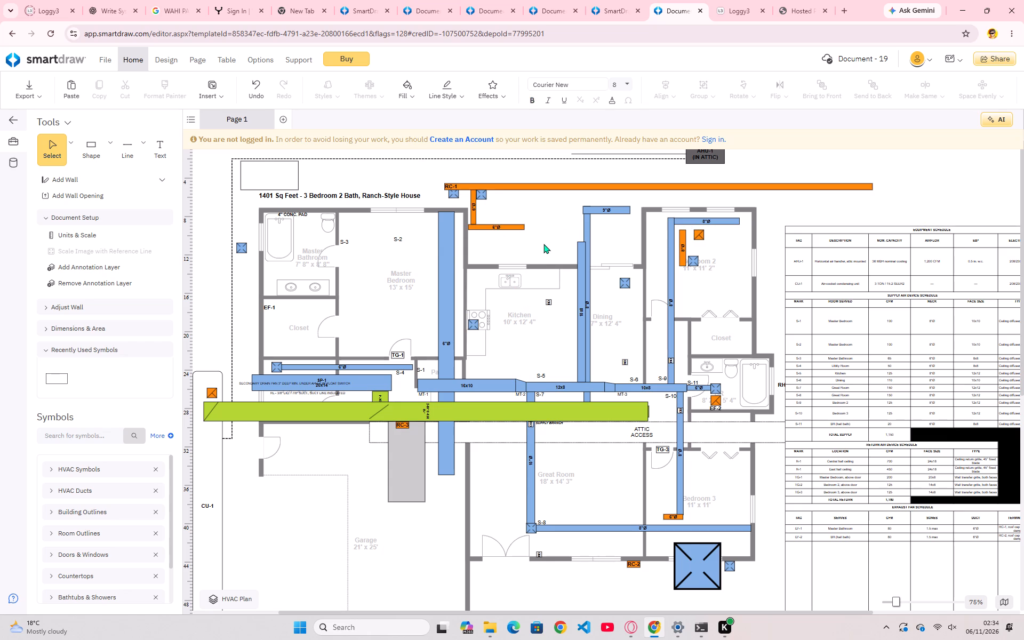
Shift the short horizontal blue duct above the dining room slightly sideways, to about Left 651 in, Top 83 in.
left_click_drag(617, 211, 566, 203)
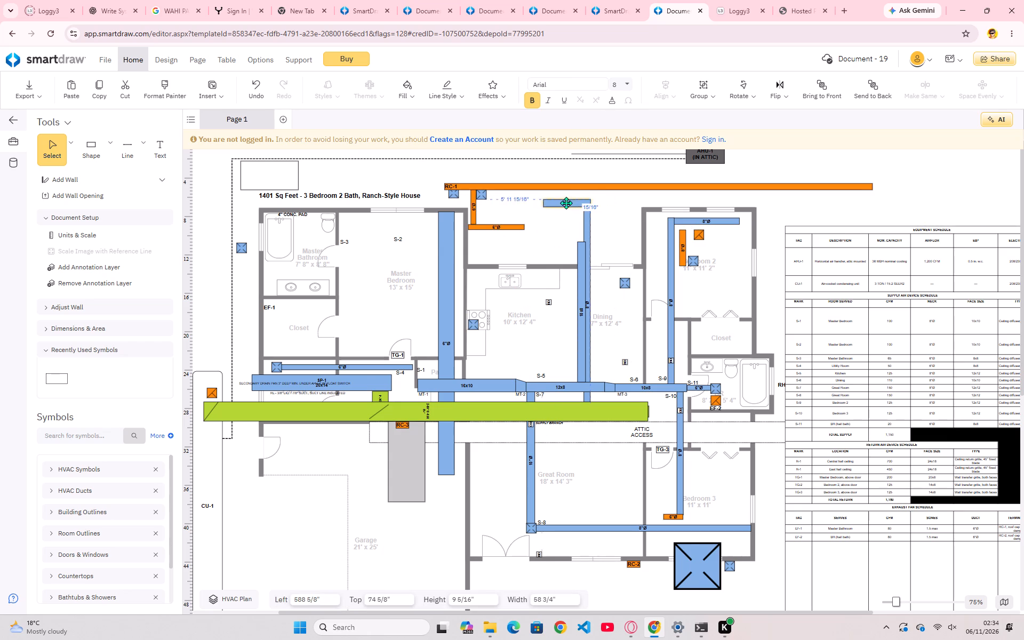
left_click_drag(566, 203, 681, 211)
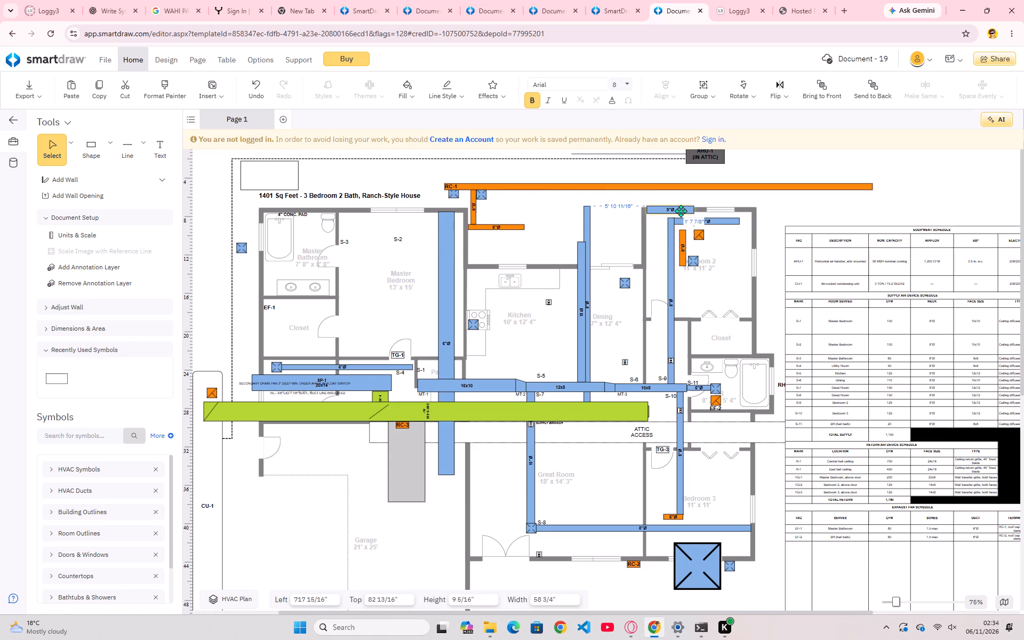
left_click_drag(681, 211, 787, 232)
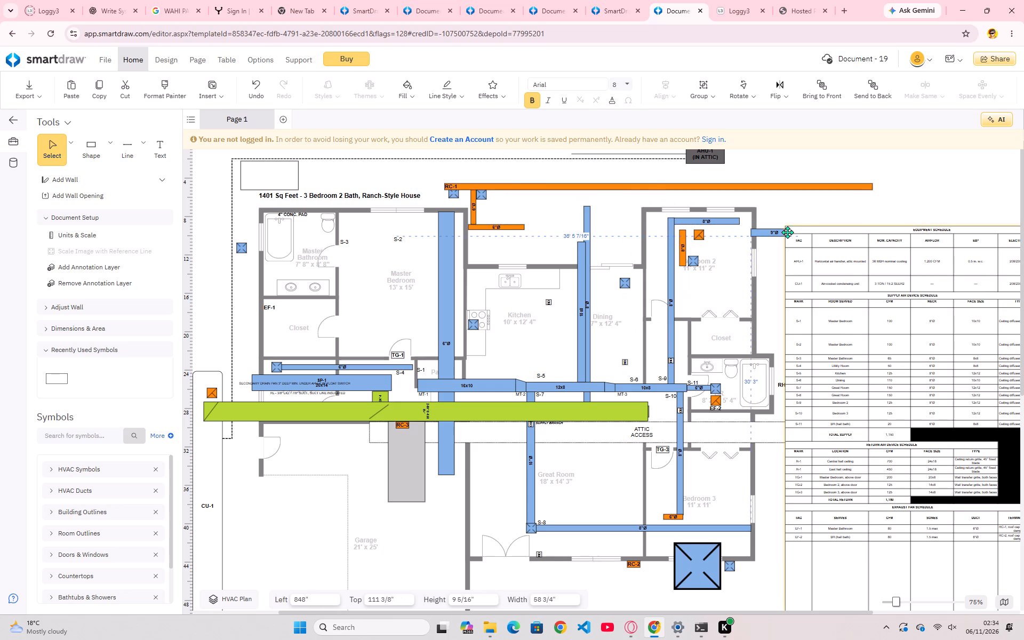
left_click_drag(787, 232, 687, 210)
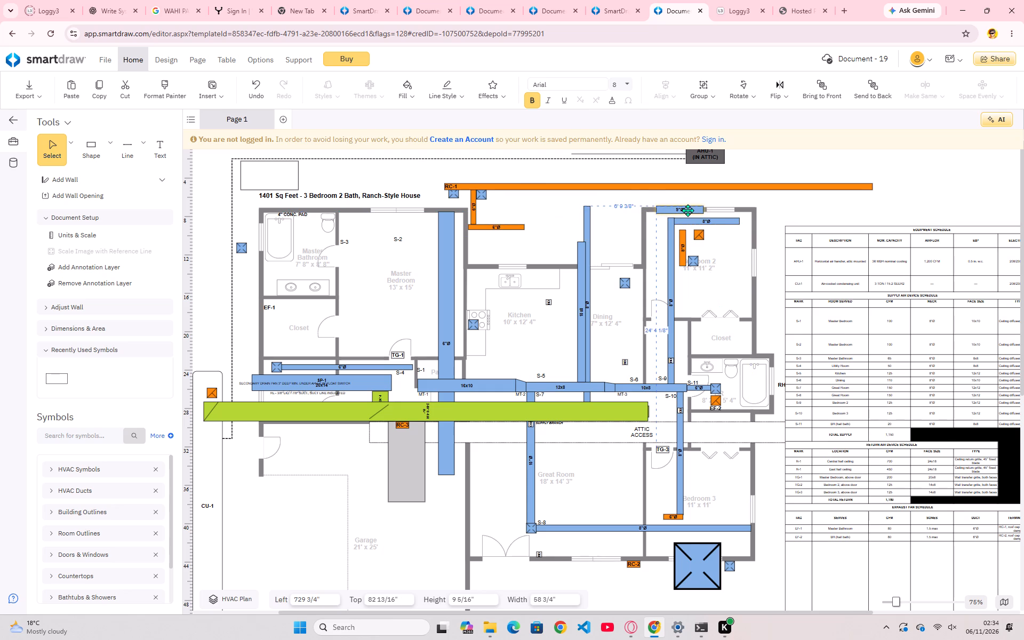
left_click_drag(687, 210, 737, 226)
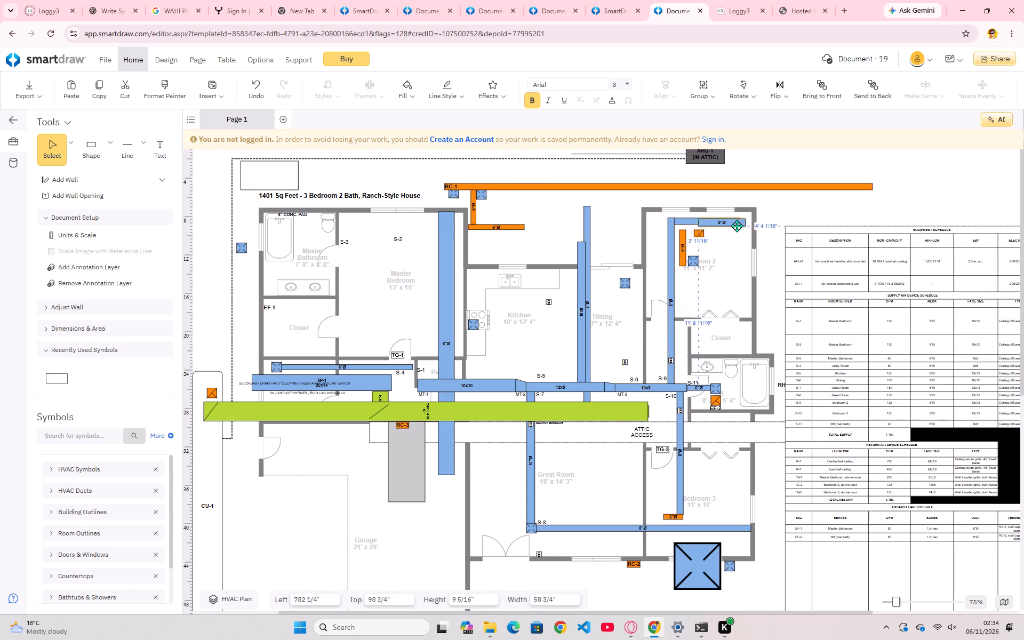
left_click_drag(737, 226, 689, 293)
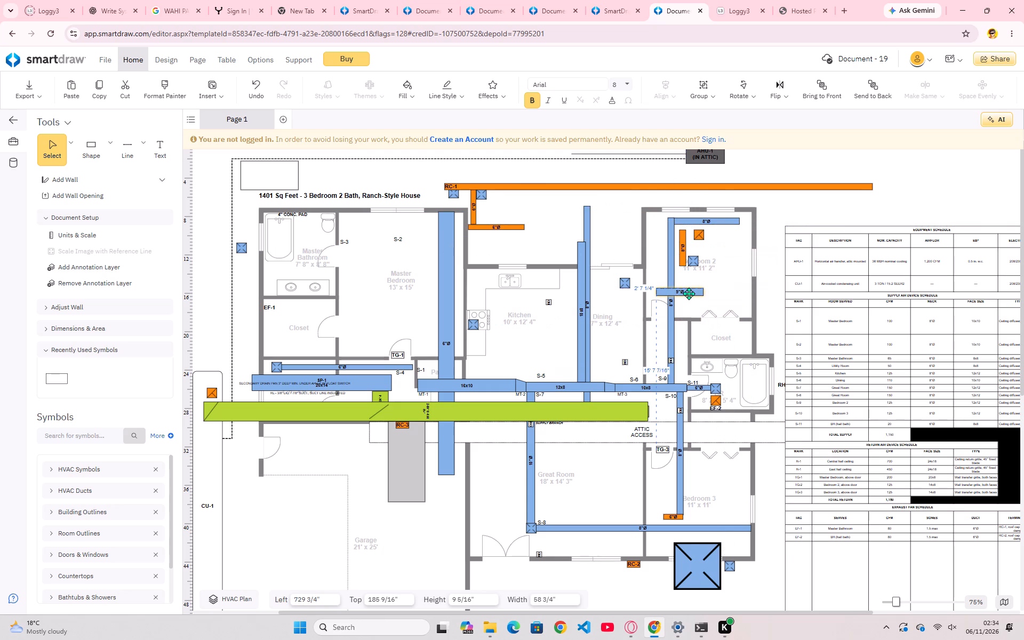
left_click_drag(689, 293, 659, 298)
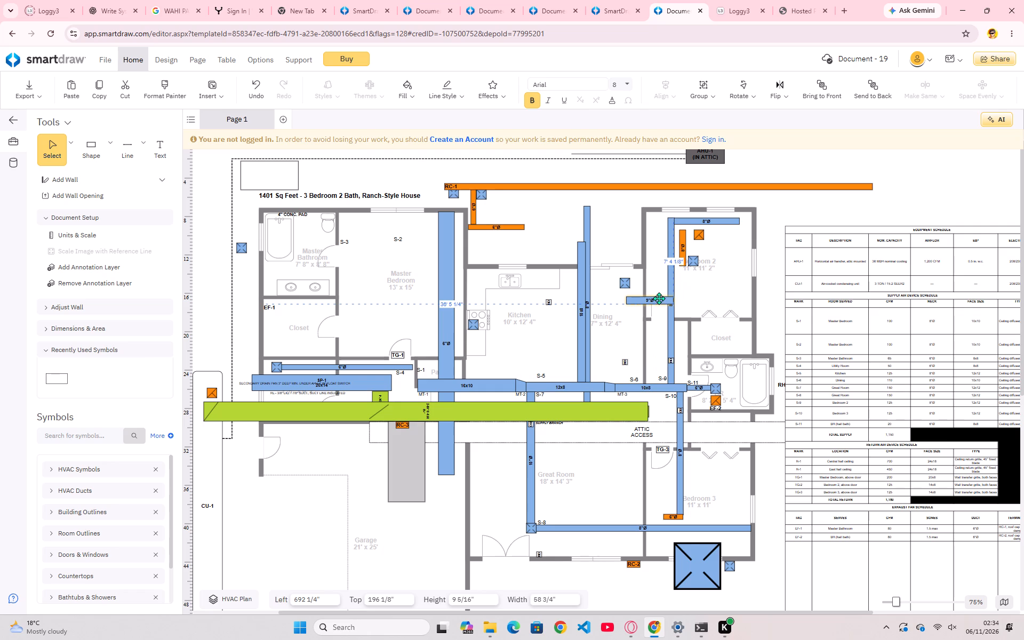
left_click_drag(659, 298, 632, 247)
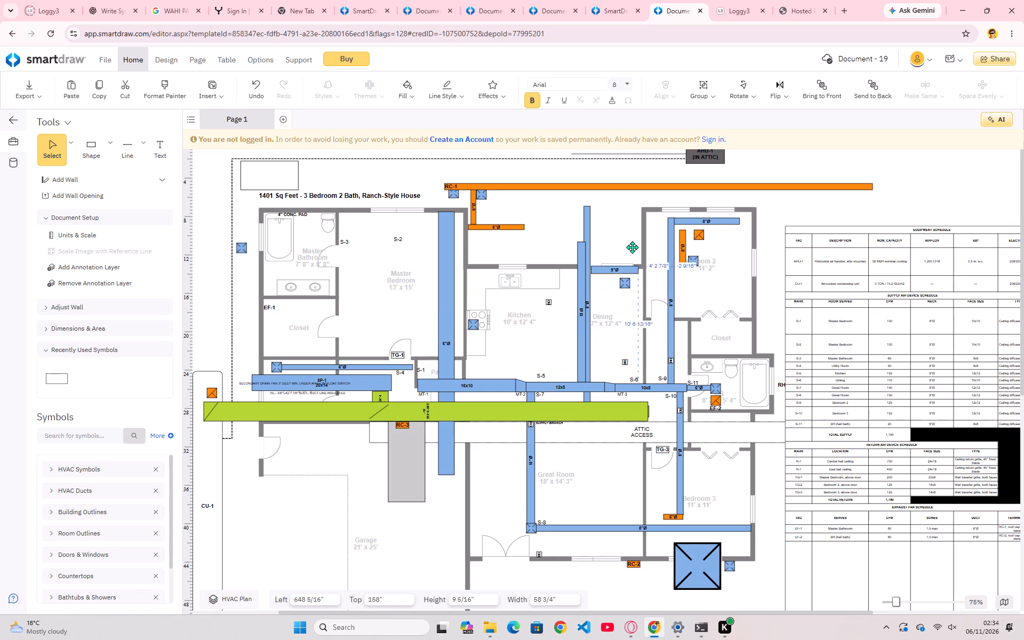
left_click_drag(632, 247, 627, 210)
left_click(612, 274)
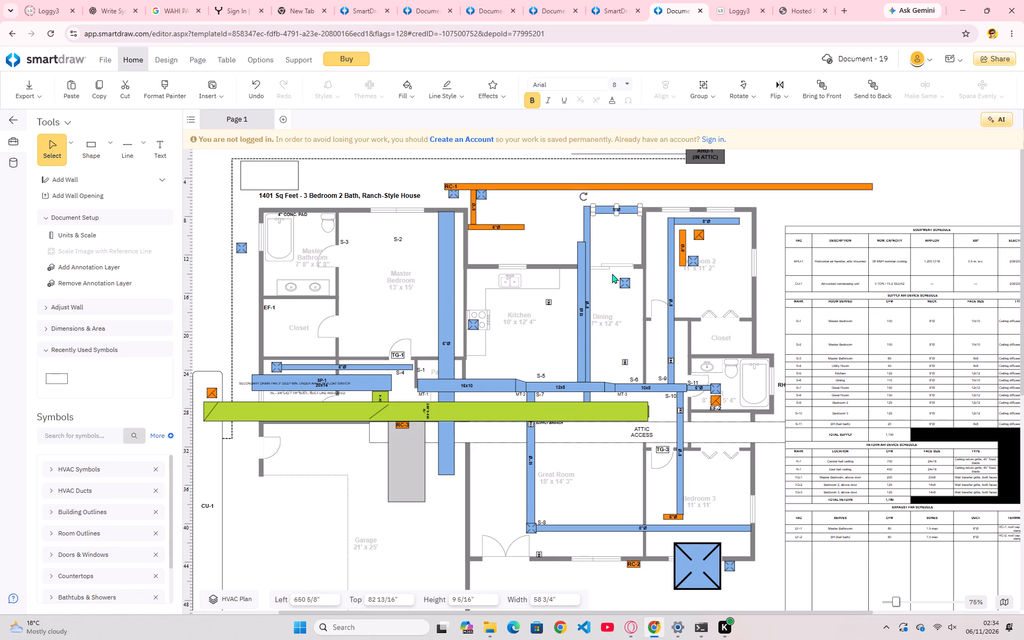
Move the blue diffuser from the dining room into Bedroom 2, below the orange diffuser, at about Left 64 ft 9 in, Top 11 ft.
left_click_drag(622, 283, 725, 242)
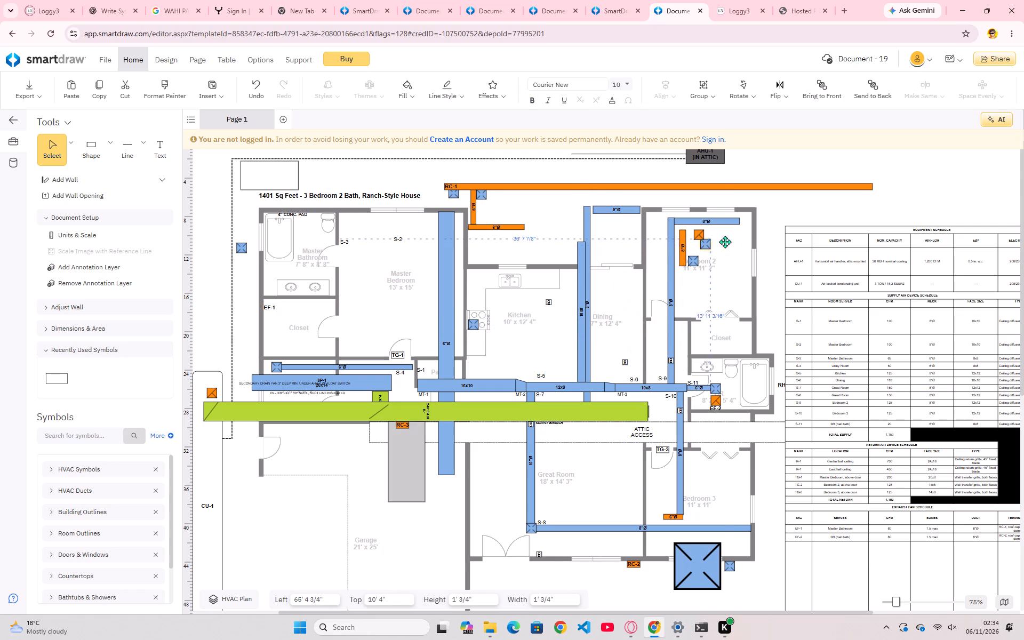
left_click_drag(725, 242, 725, 247)
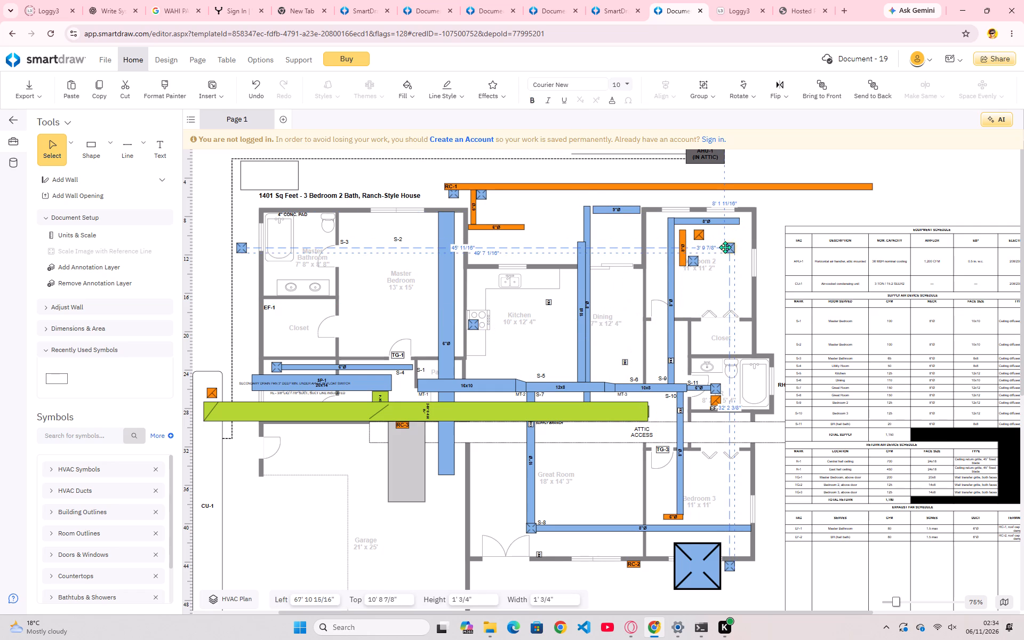
left_click_drag(725, 247, 743, 284)
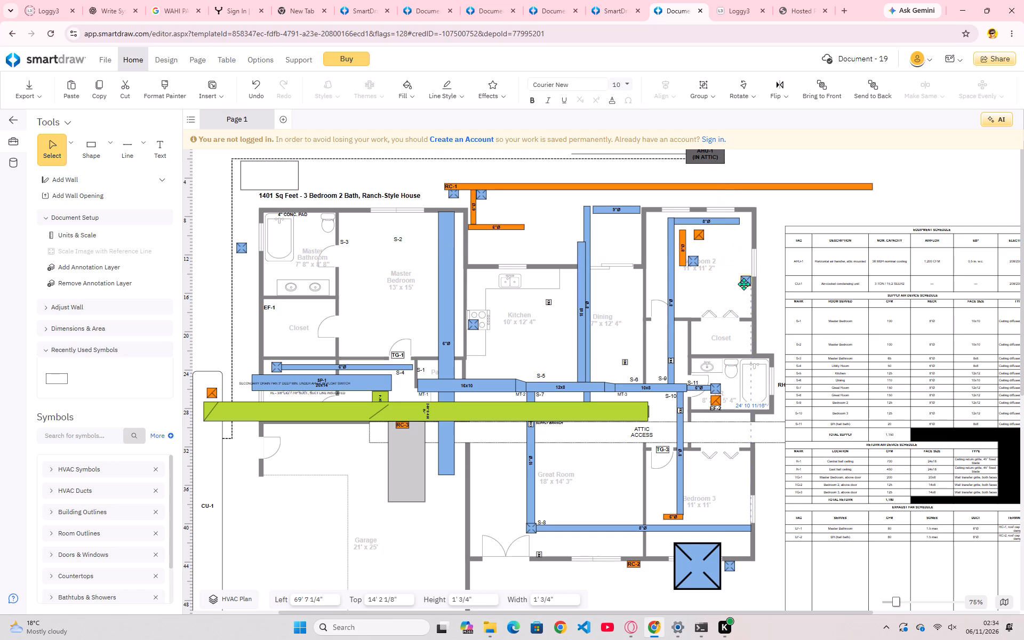
left_click_drag(743, 284, 603, 243)
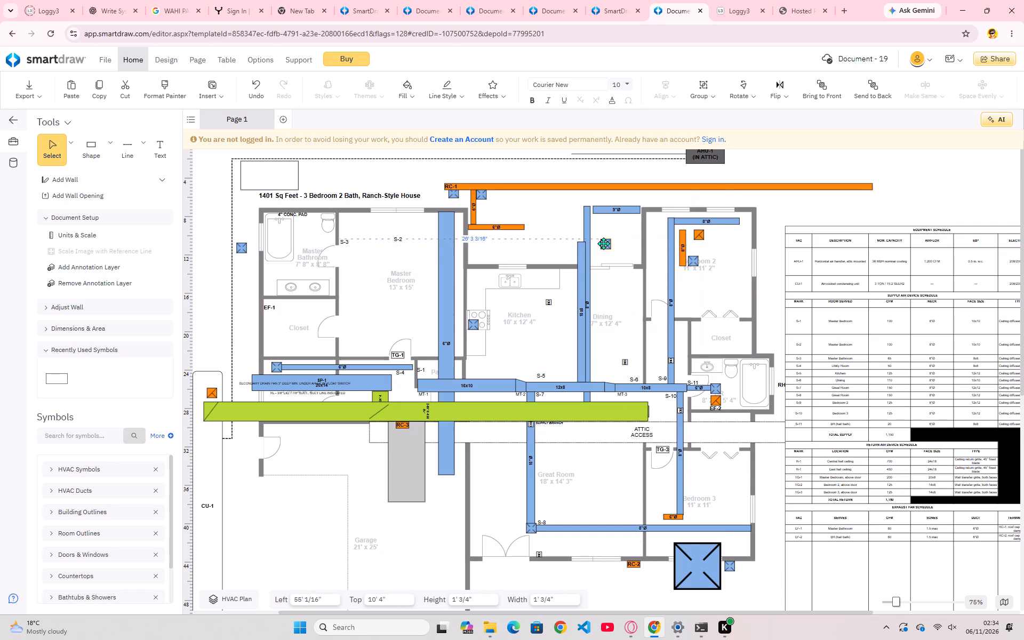
left_click_drag(603, 243, 697, 251)
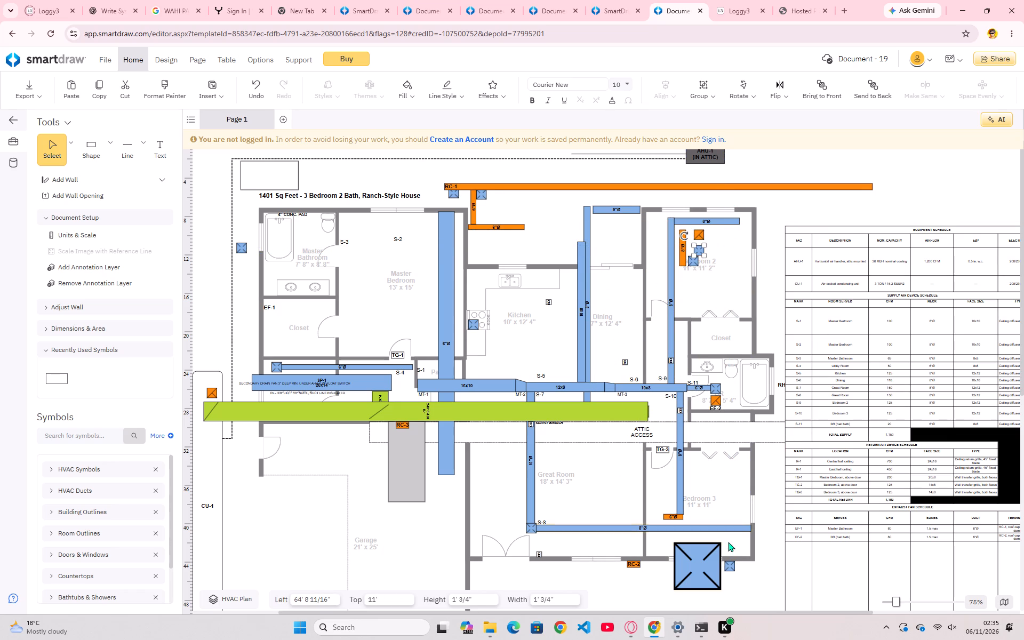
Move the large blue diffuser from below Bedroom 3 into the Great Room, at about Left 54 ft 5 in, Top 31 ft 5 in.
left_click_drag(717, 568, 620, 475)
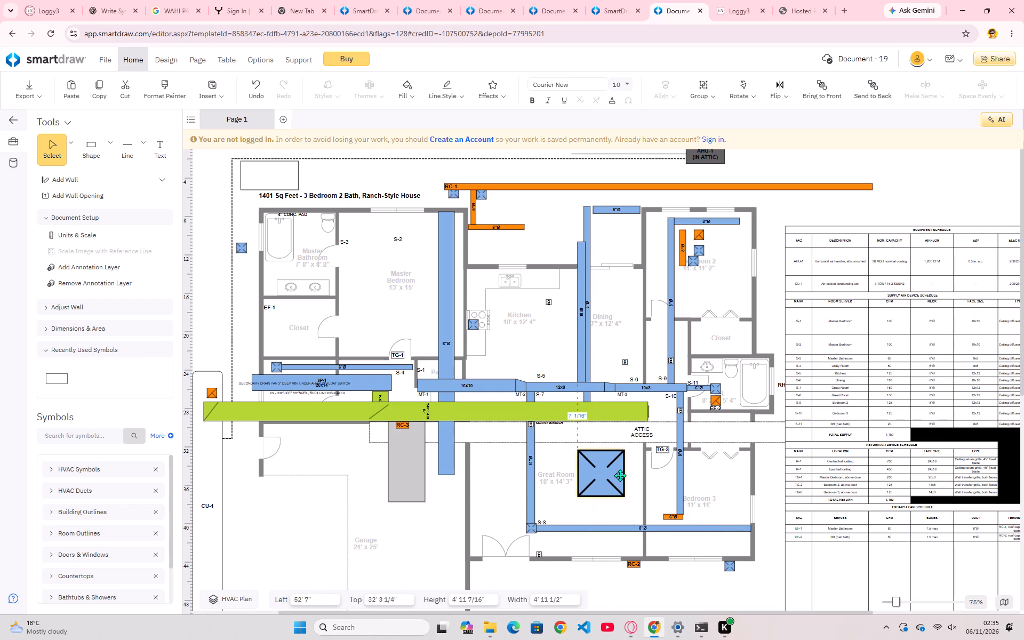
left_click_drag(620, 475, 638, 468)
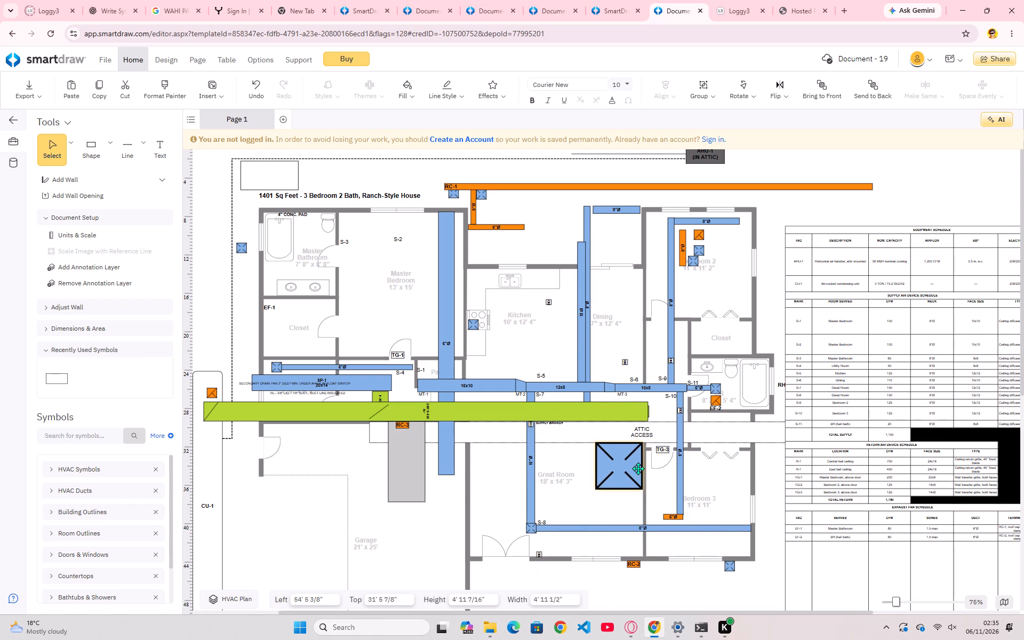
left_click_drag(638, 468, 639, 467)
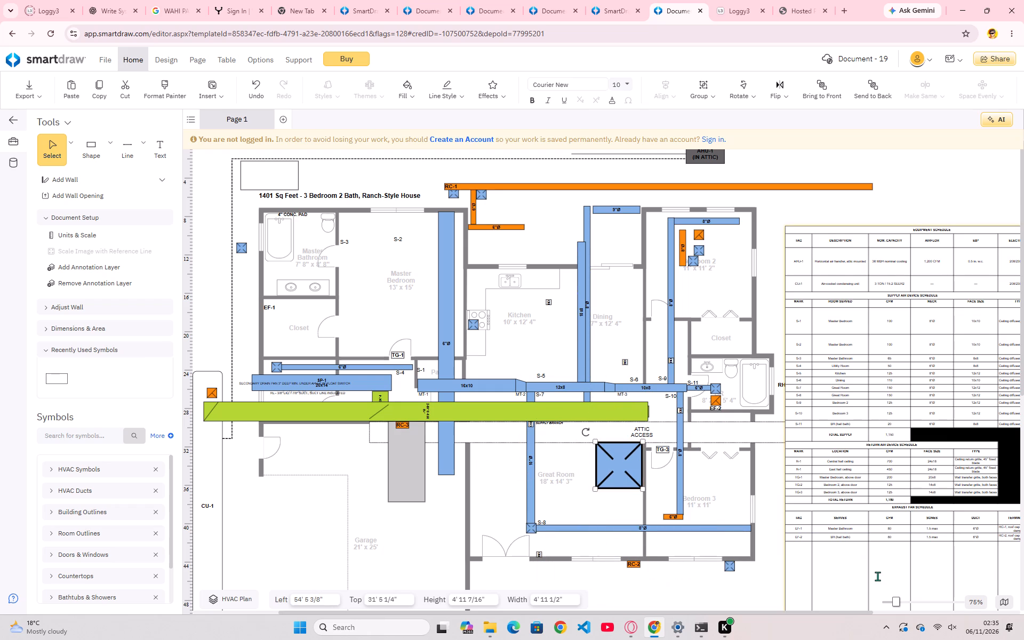
Resize the equipment schedule table from its lower corner beside the plan to about 47 ft 3 in high and 29 ft 7 in wide.
scroll(871, 591, "down", 14)
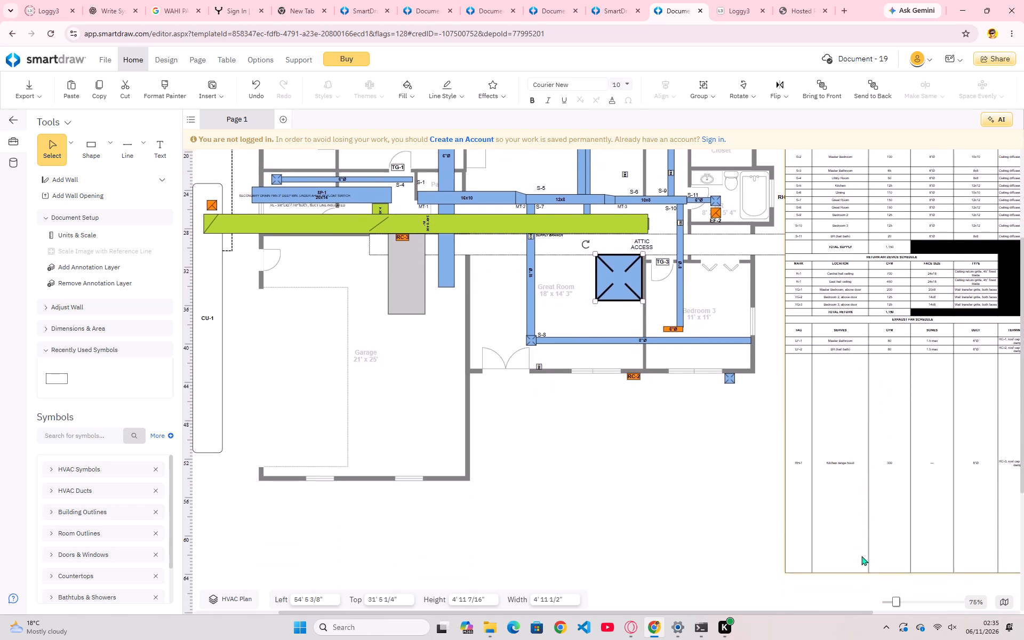
left_click_drag(785, 509, 784, 491)
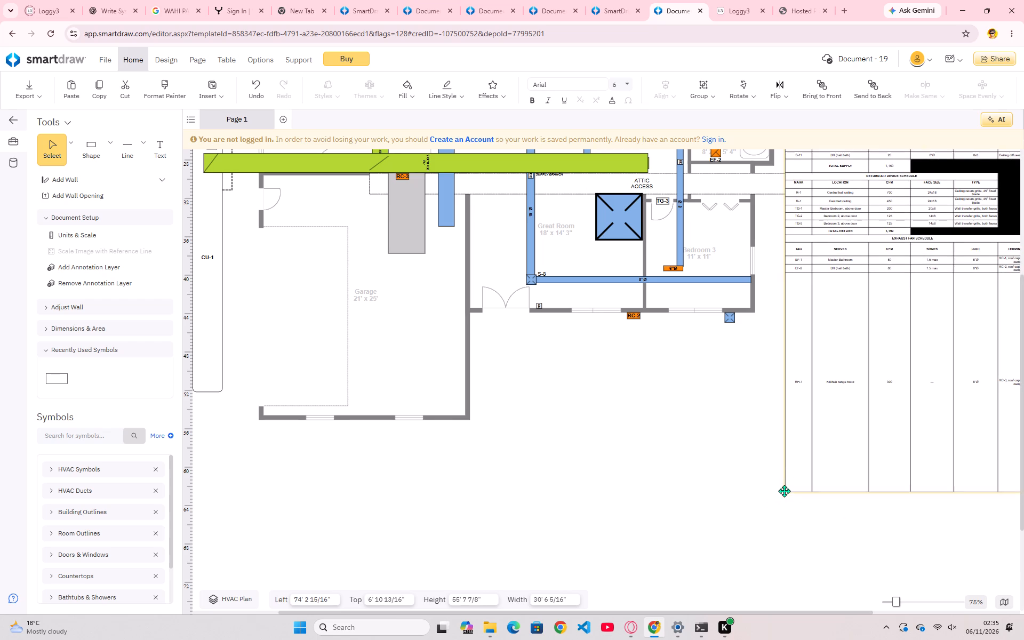
left_click_drag(784, 491, 785, 516)
left_click_drag(785, 518, 786, 499)
left_click_drag(786, 499, 800, 478)
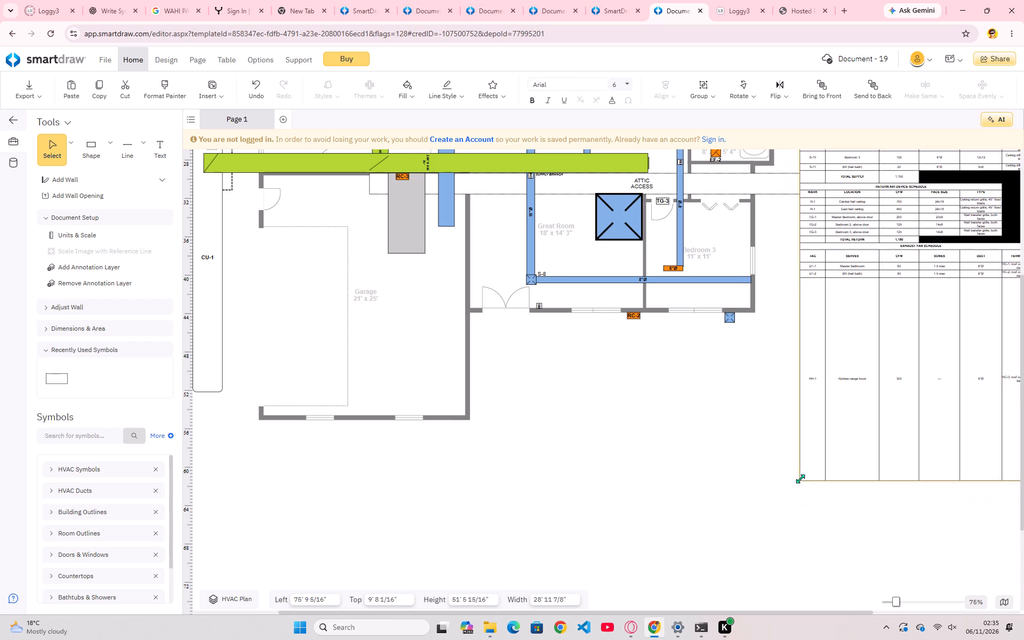
left_click_drag(800, 478, 791, 500)
left_click_drag(791, 500, 791, 487)
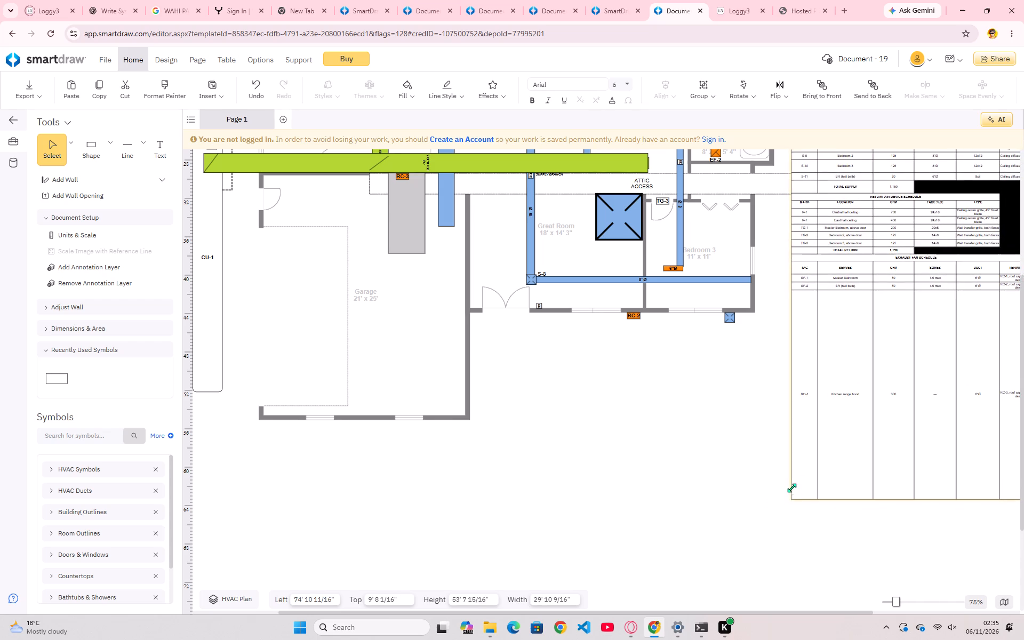
left_click_drag(791, 487, 795, 437)
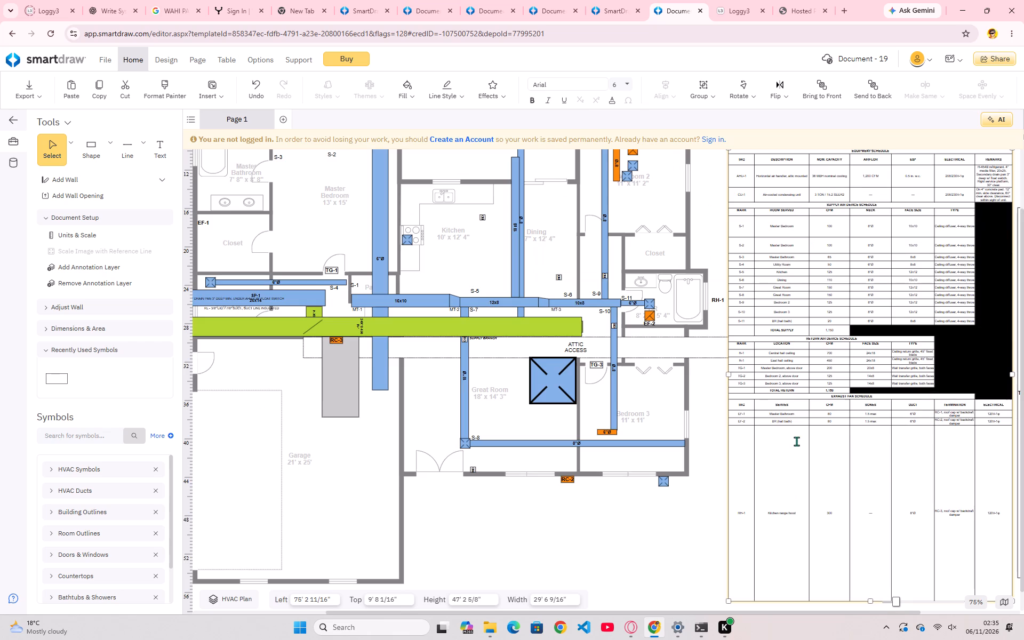
Move the large blue diffuser from the Great Room to outside the house below Bedroom 3, at about Left 69 ft 11 in, Top 48 ft 2 in.
left_click_drag(563, 396, 567, 408)
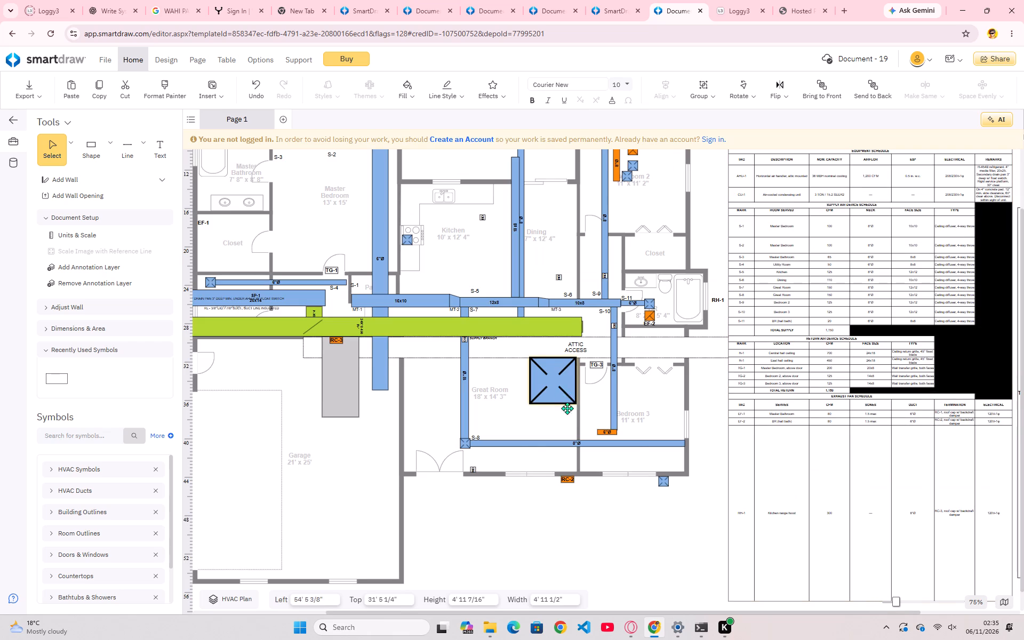
left_click_drag(567, 408, 699, 561)
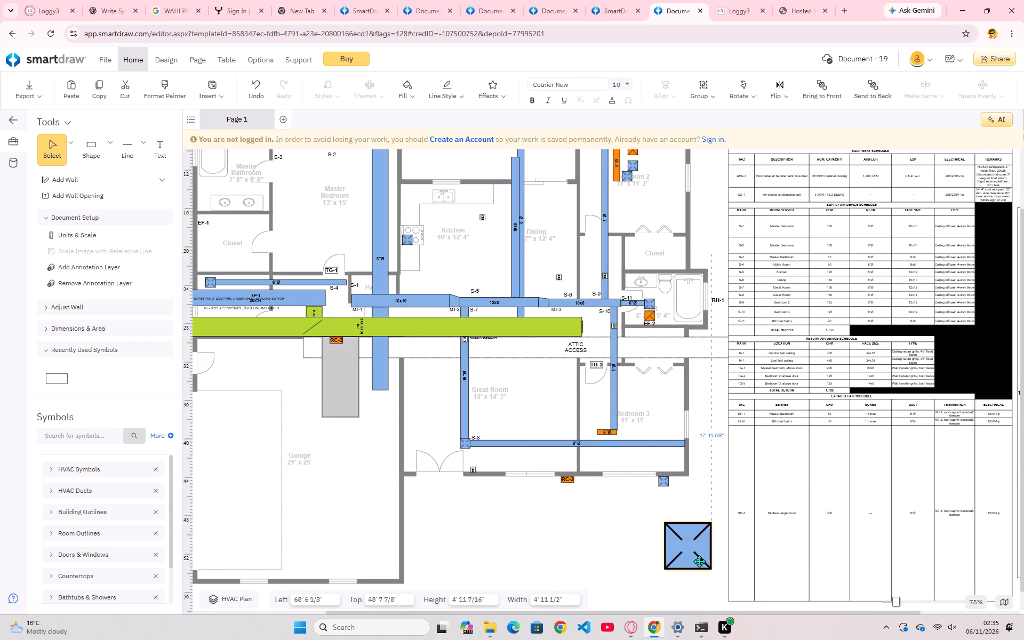
left_click_drag(699, 561, 712, 556)
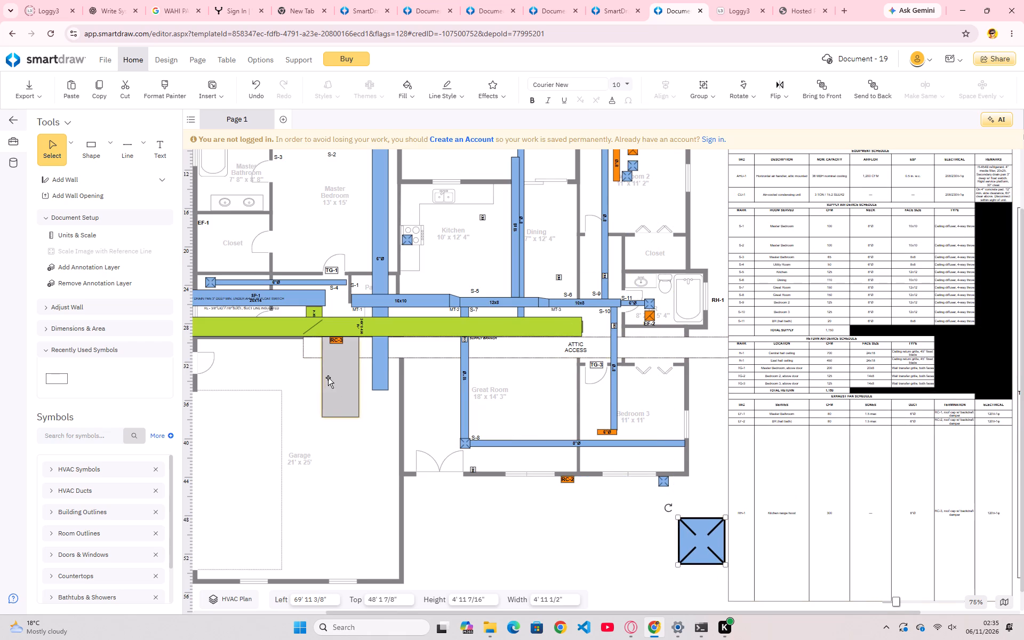
Move the gray rectangle from the garage to beside the large blue diffuser outside, at about Left 66 ft 1 in, Top 44 ft 11 in.
left_click(328, 378)
left_click_drag(341, 359, 608, 527)
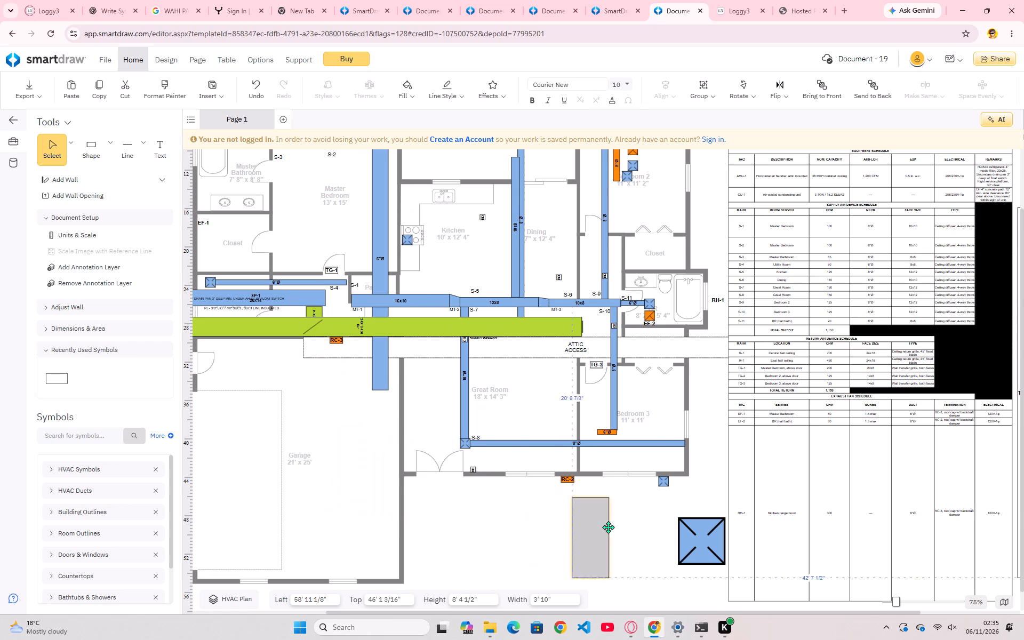
left_click_drag(608, 527, 659, 509)
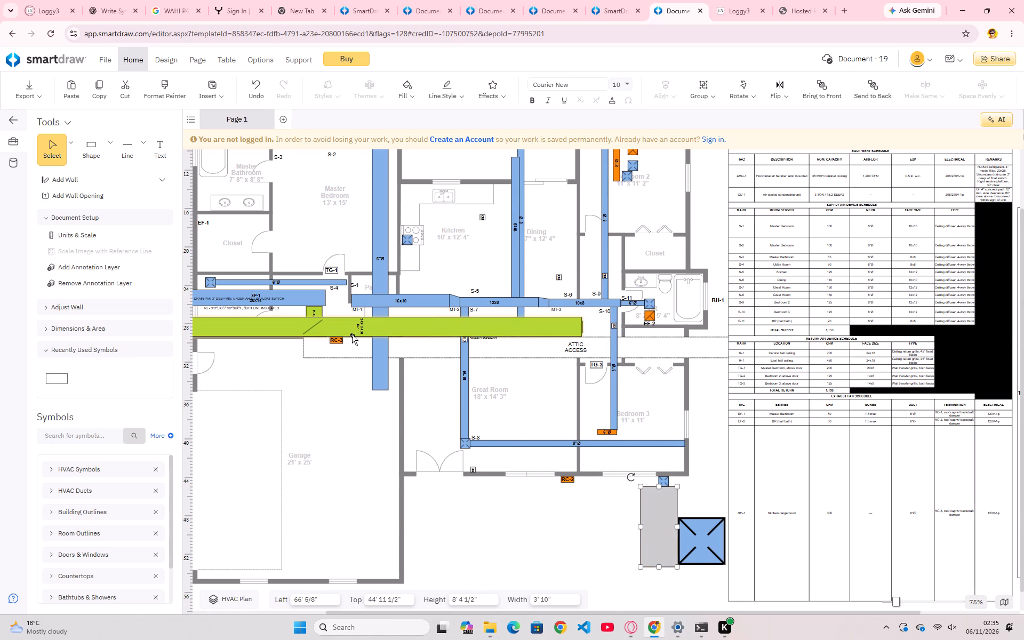
Move the orange RC-3 label beside the lower end of the long vertical blue duct, at about Left 39 ft 6 in, Top 33 ft 1 in.
left_click_drag(332, 339, 396, 384)
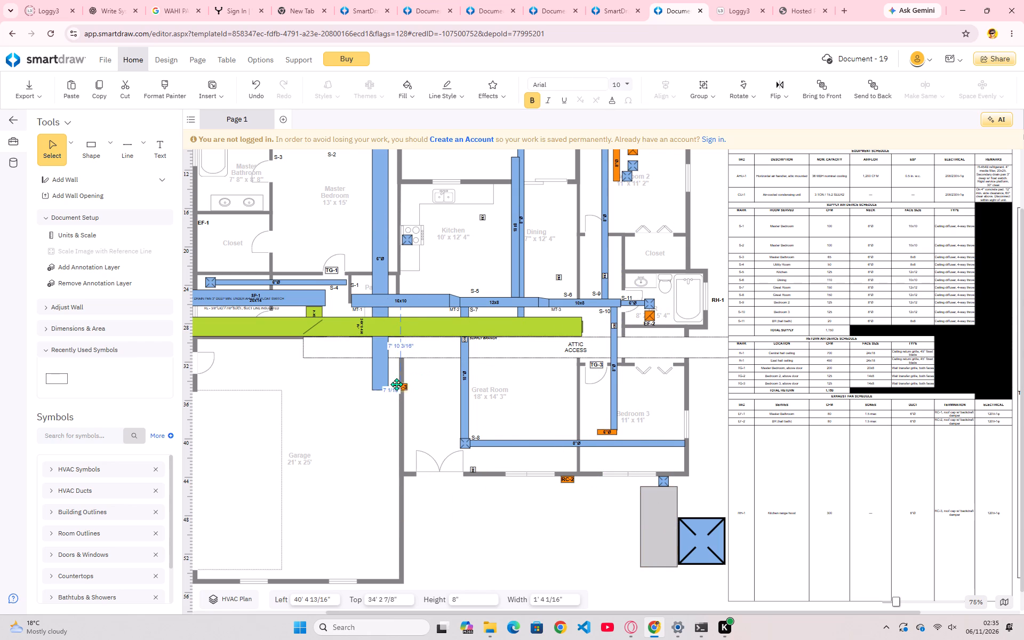
left_click_drag(396, 384, 388, 372)
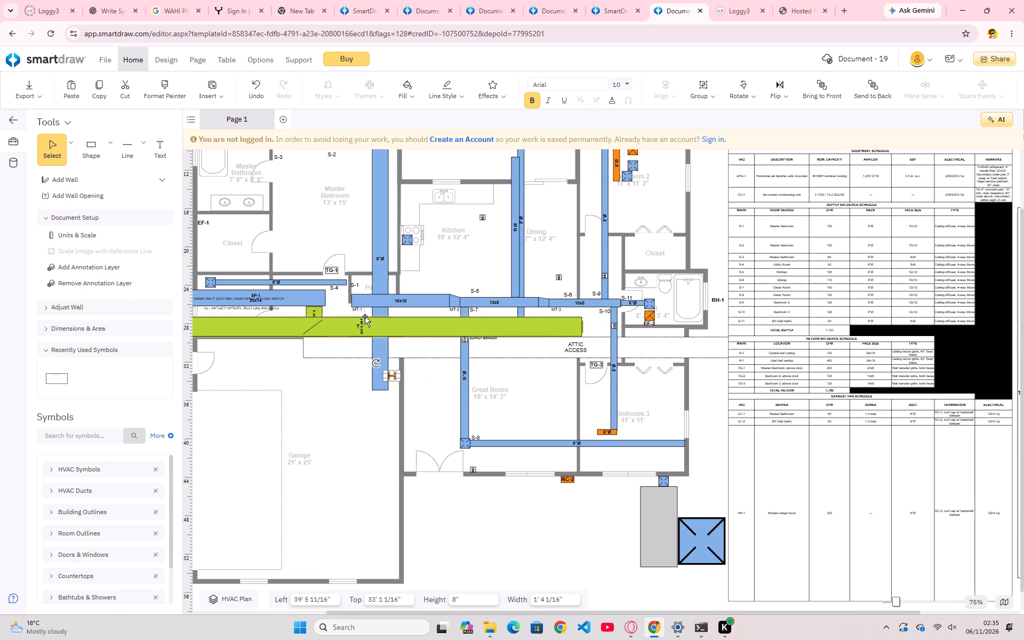
Move the TG-1 label from the master bedroom doorway into the kitchen, beside the blue diffuser at the stove.
left_click_drag(337, 275, 411, 261)
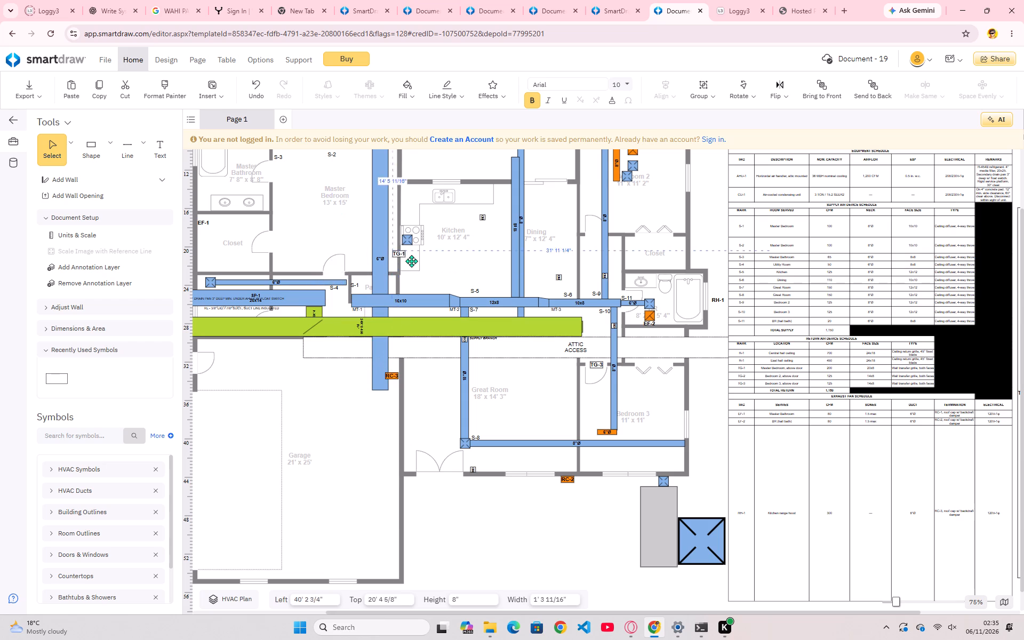
left_click_drag(411, 261, 423, 292)
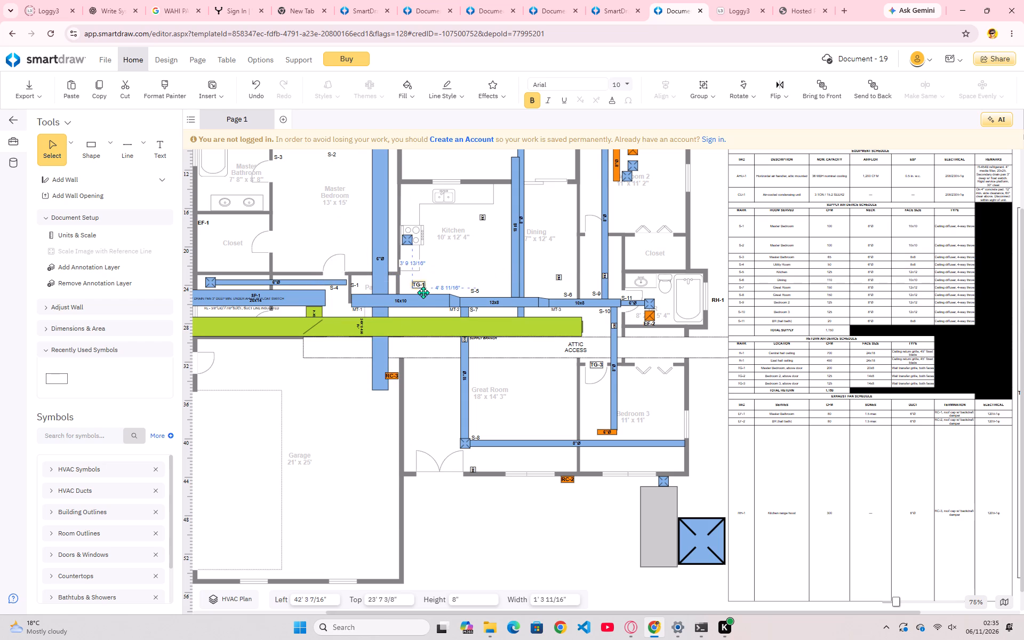
left_click_drag(423, 292, 380, 299)
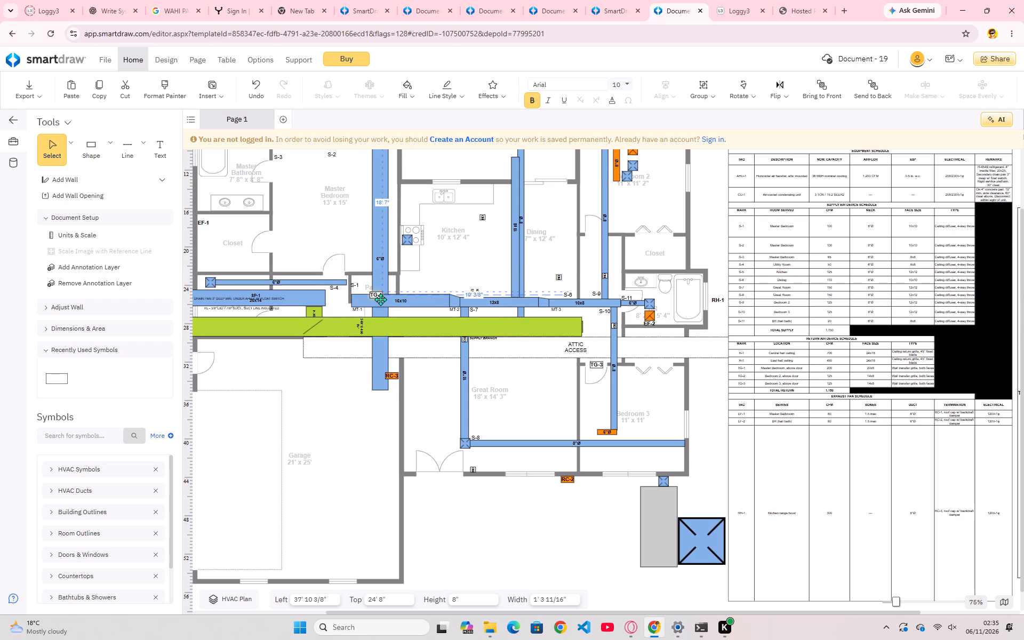
left_click_drag(380, 299, 417, 248)
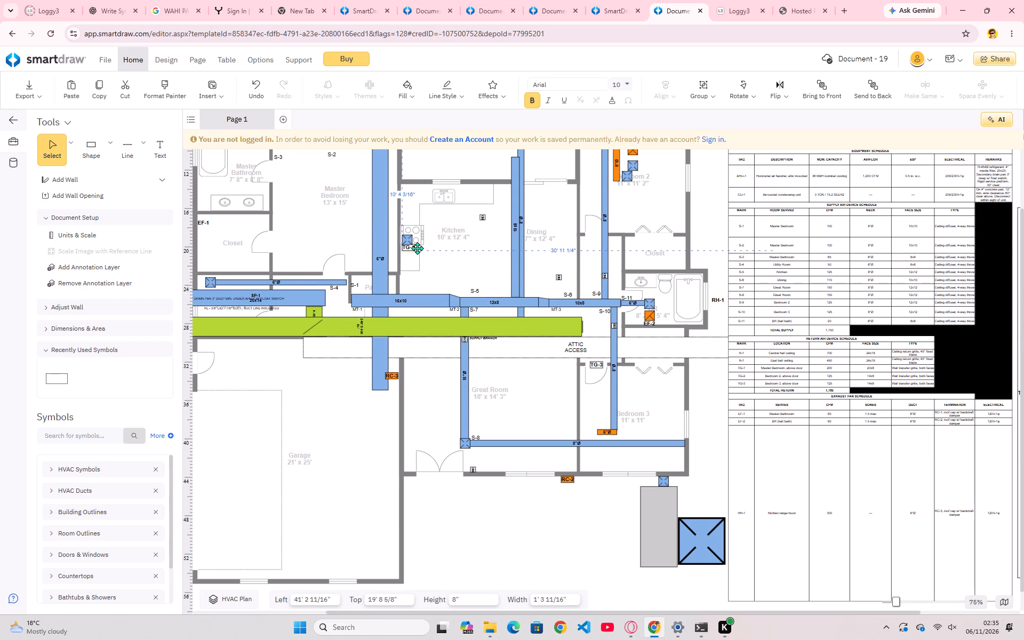
left_click_drag(417, 248, 428, 243)
left_click_drag(422, 244, 487, 281)
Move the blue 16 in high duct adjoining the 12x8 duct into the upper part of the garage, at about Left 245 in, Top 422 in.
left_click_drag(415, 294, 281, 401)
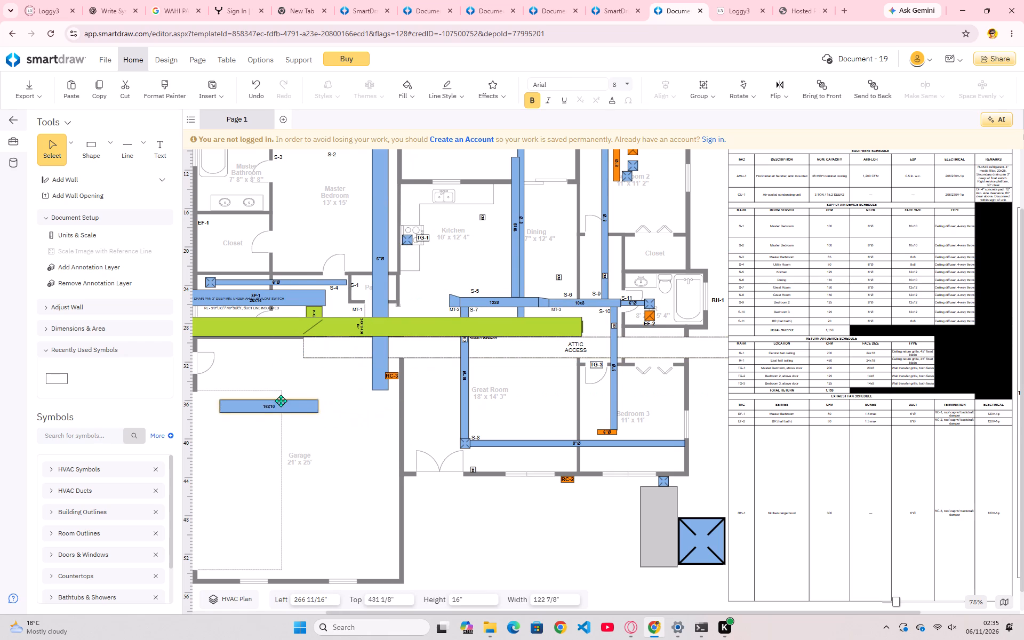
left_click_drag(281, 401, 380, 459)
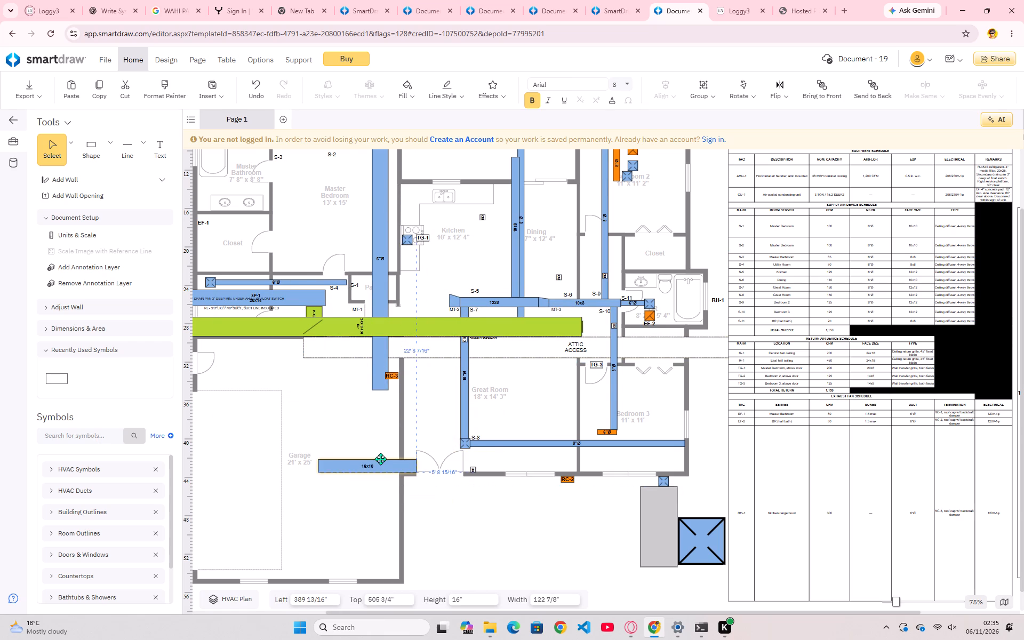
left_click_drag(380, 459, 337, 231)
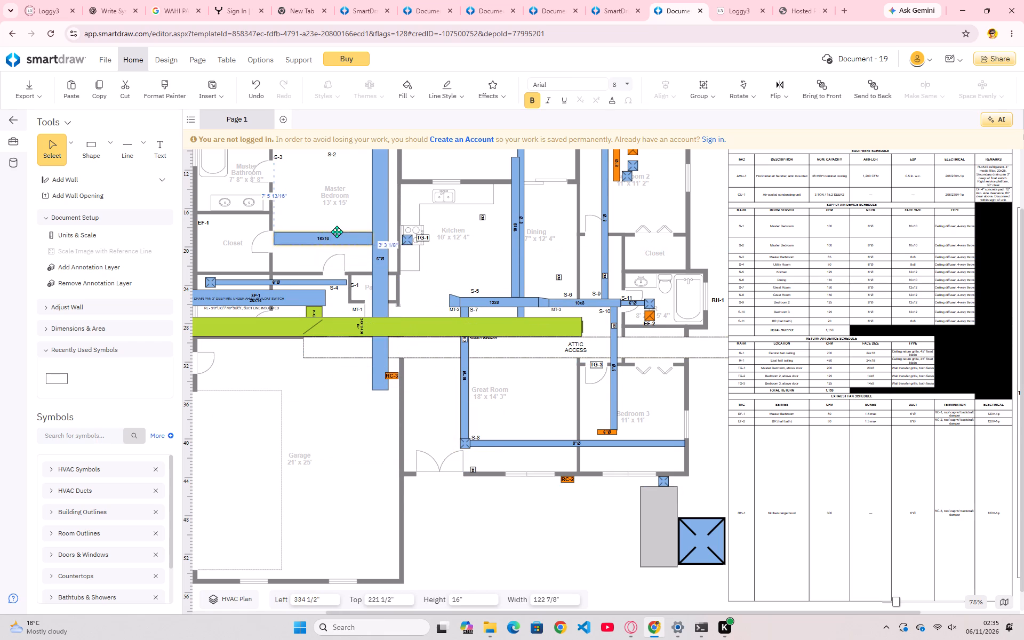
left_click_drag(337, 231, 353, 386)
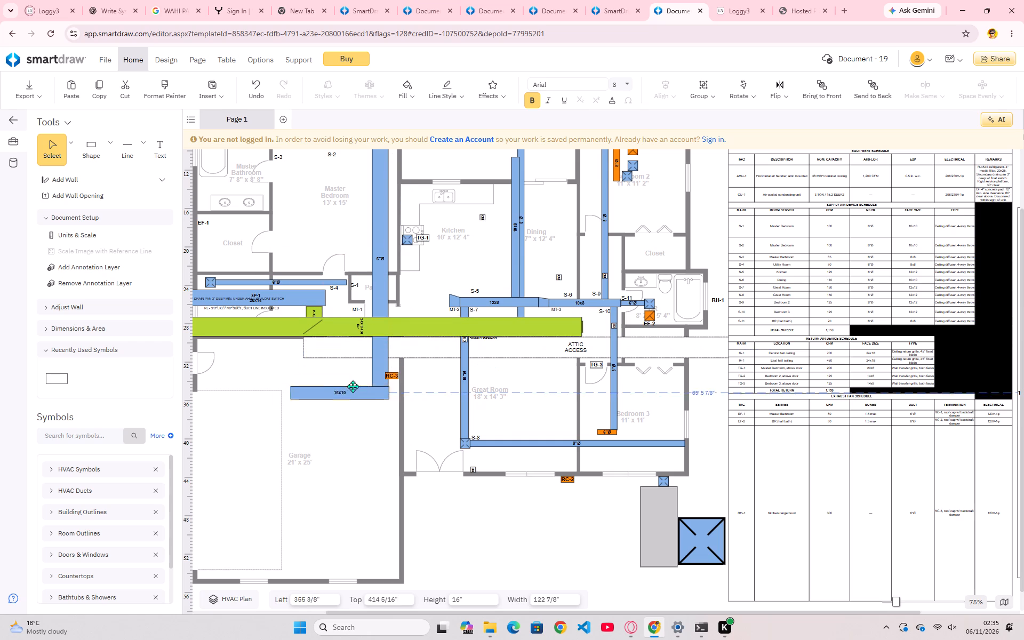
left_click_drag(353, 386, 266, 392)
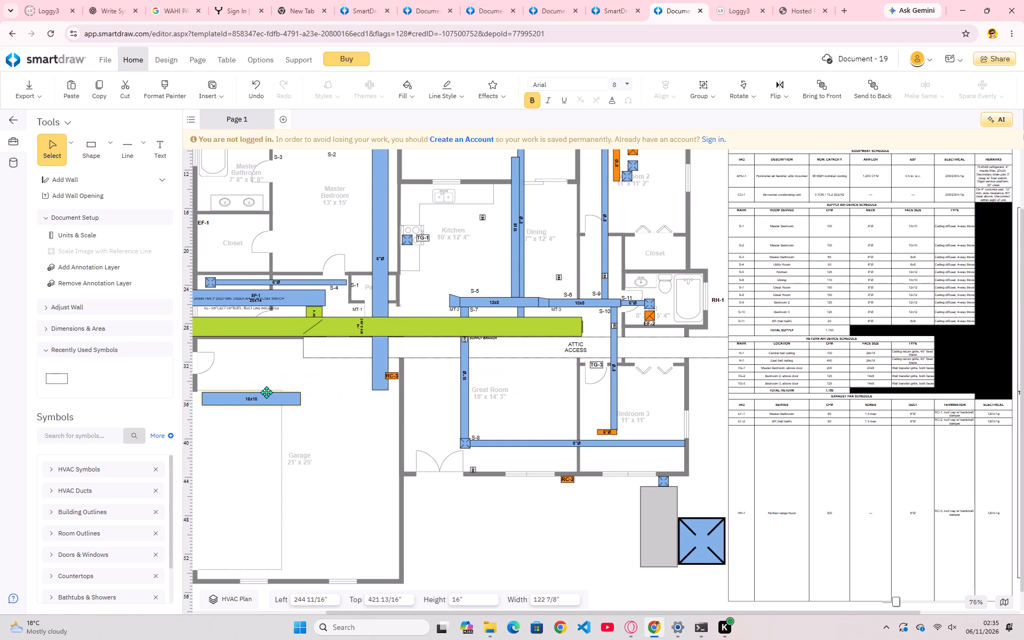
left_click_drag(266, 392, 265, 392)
Move the blue SP-1 20x14 duct from above the green duct to just outside the front door, at about Left 491 in, Top 532 in.
left_click_drag(301, 306, 362, 343)
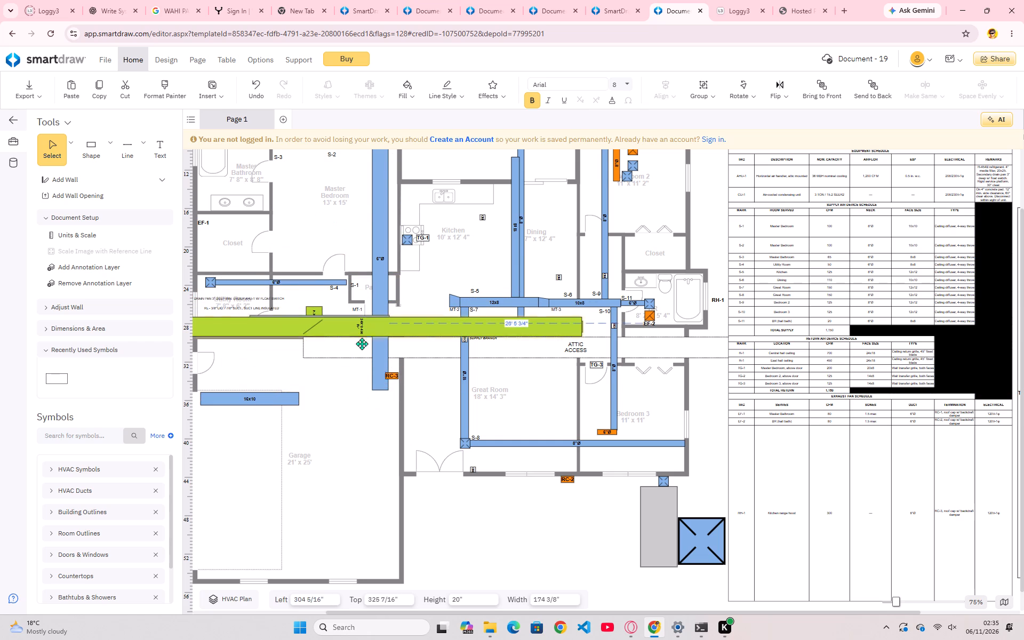
left_click_drag(362, 343, 347, 564)
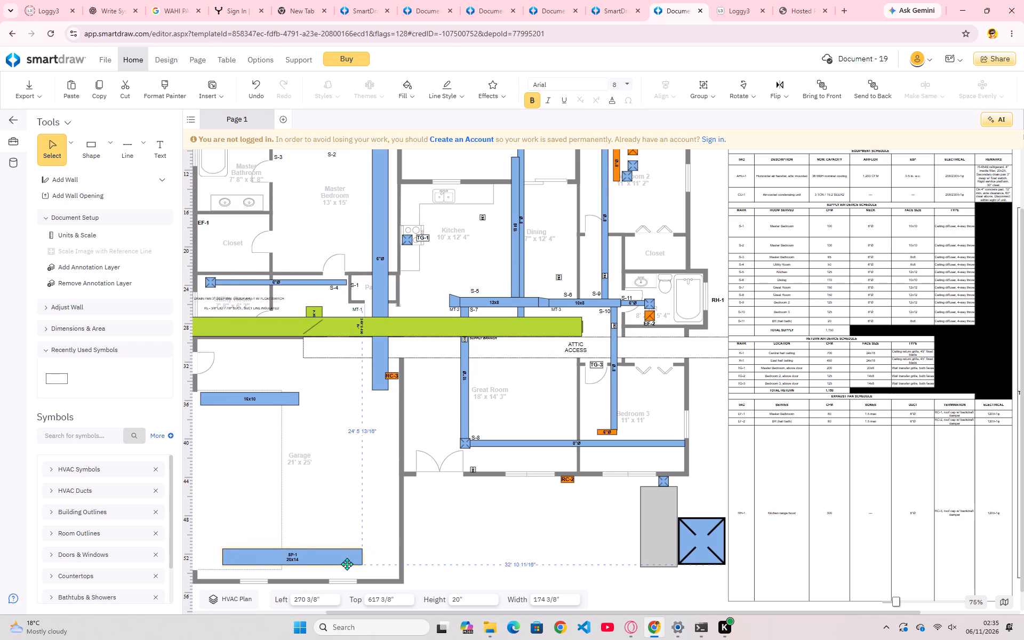
left_click_drag(347, 564, 342, 528)
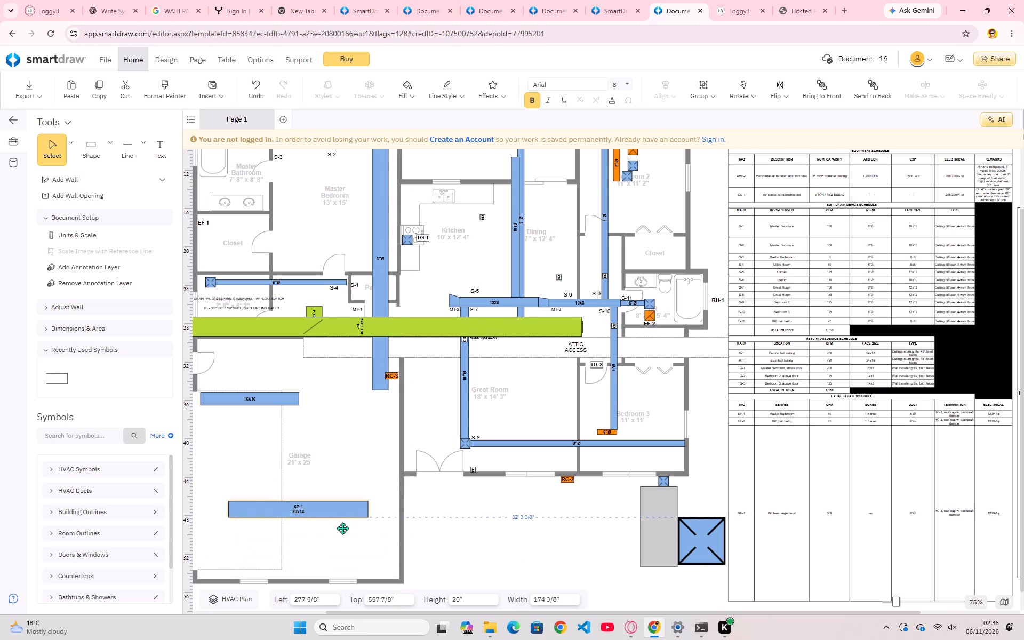
left_click_drag(342, 528, 411, 517)
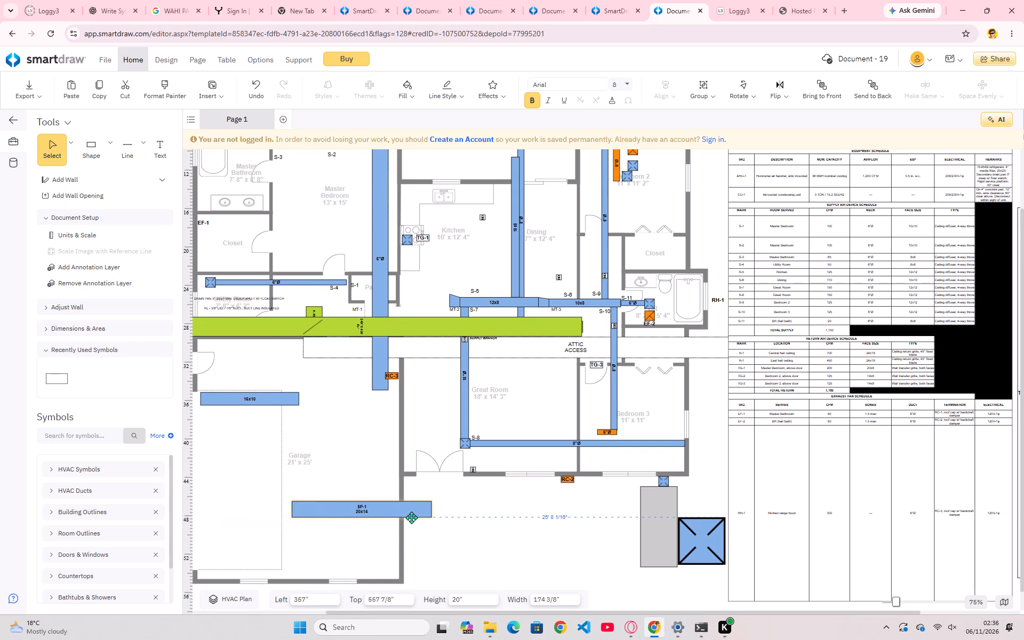
left_click_drag(411, 517, 353, 532)
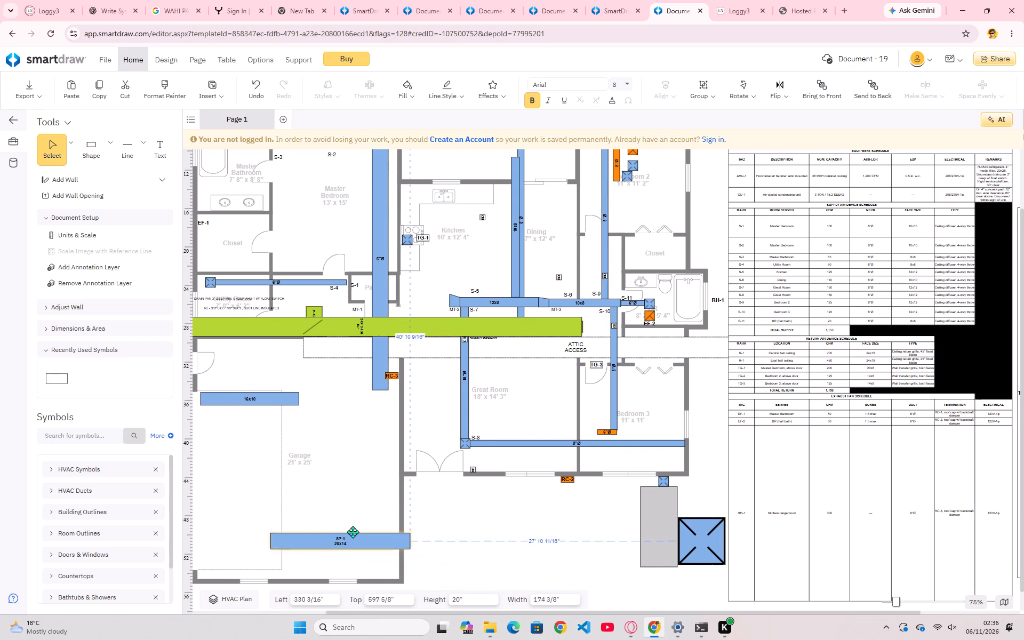
left_click_drag(353, 532, 308, 491)
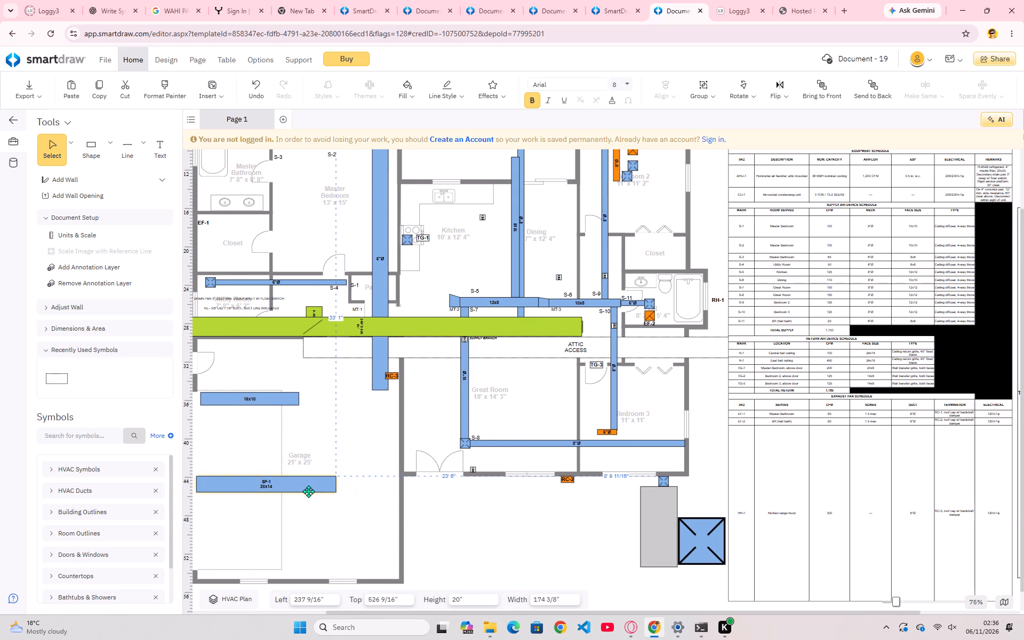
left_click_drag(308, 491, 342, 496)
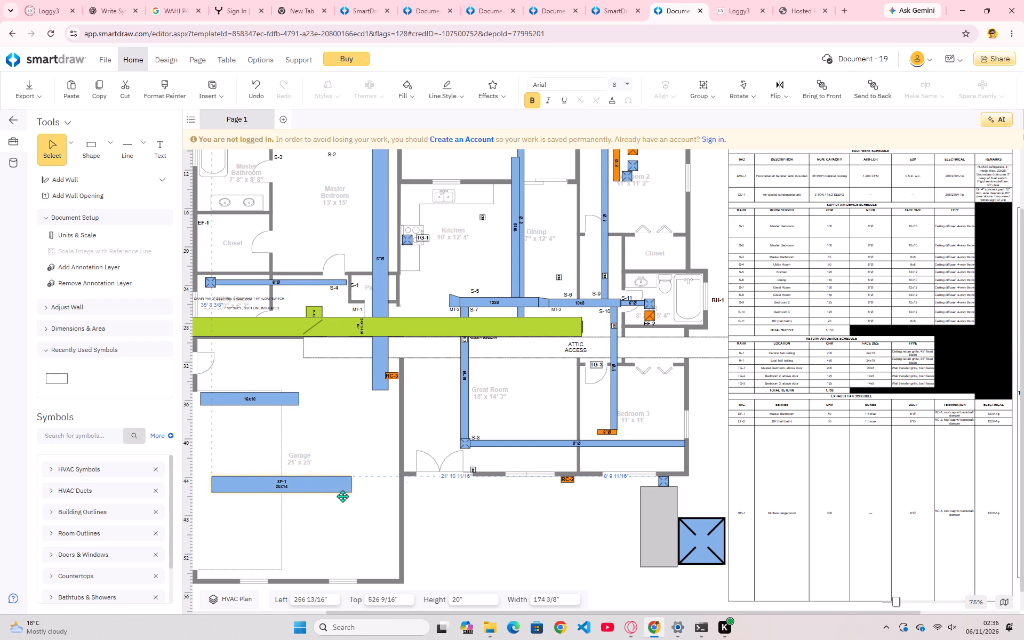
left_click_drag(342, 496, 340, 436)
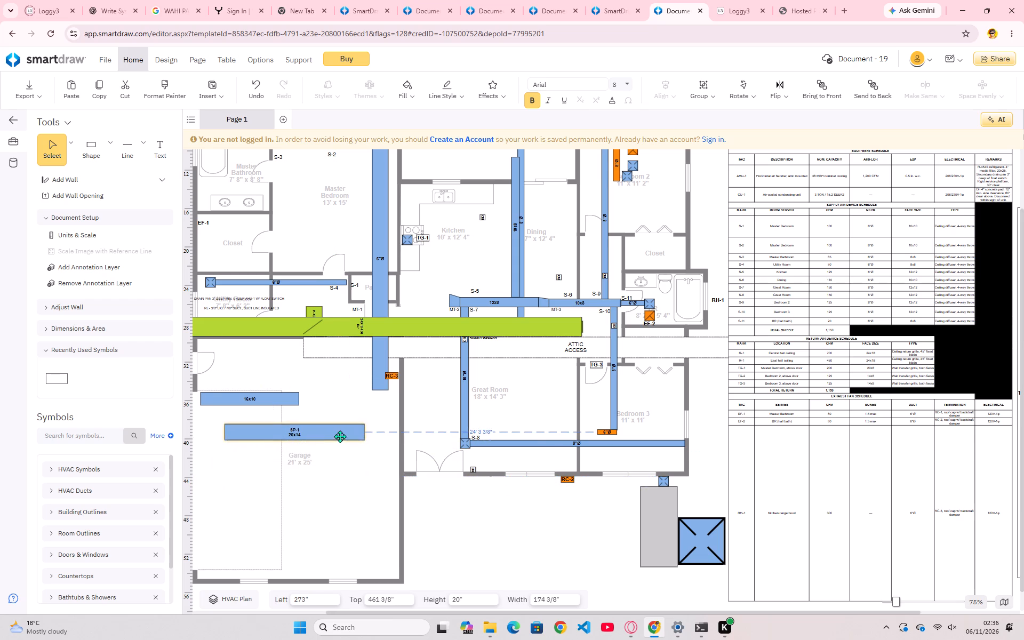
left_click_drag(340, 436, 382, 421)
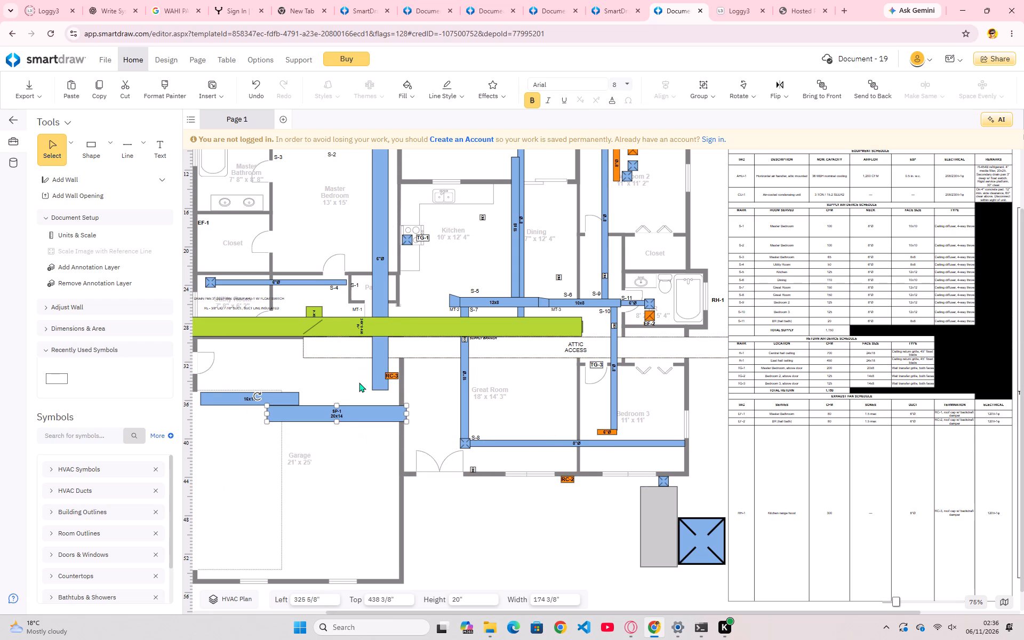
left_click_drag(344, 411, 365, 518)
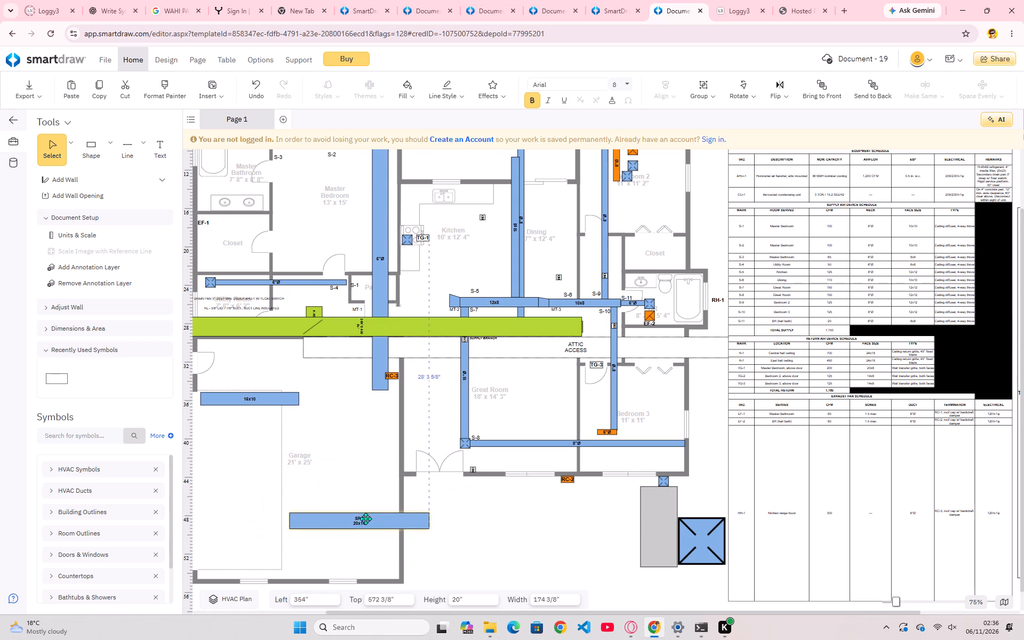
left_click_drag(365, 518, 486, 483)
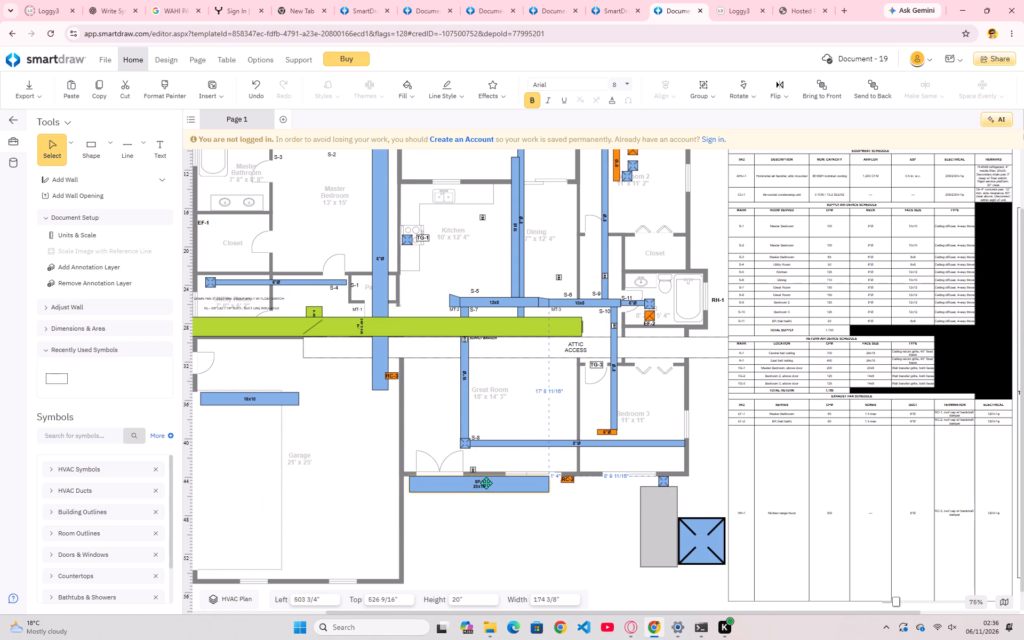
left_click_drag(486, 483, 477, 486)
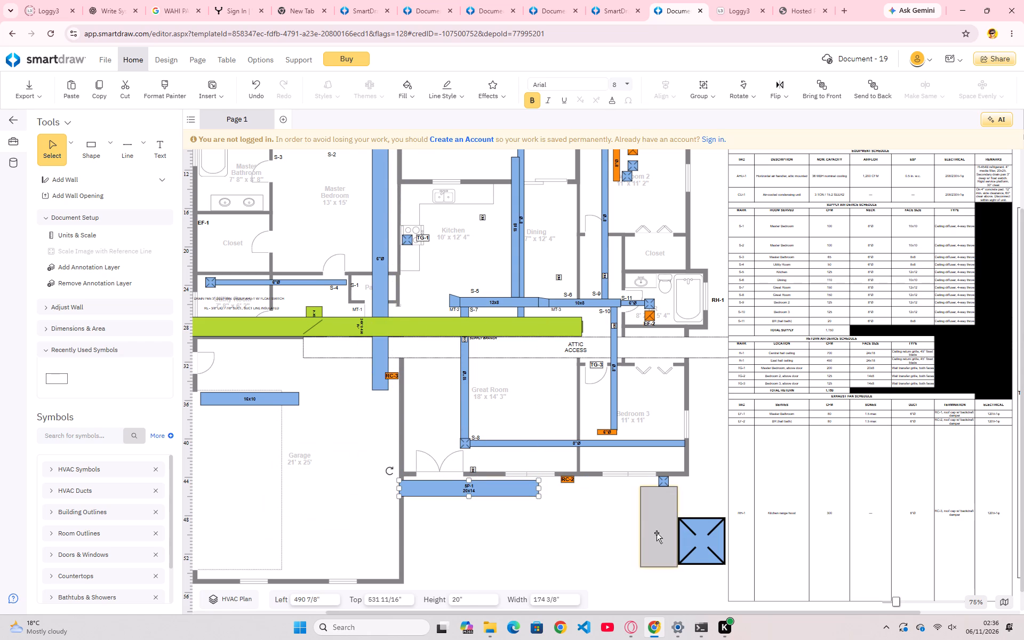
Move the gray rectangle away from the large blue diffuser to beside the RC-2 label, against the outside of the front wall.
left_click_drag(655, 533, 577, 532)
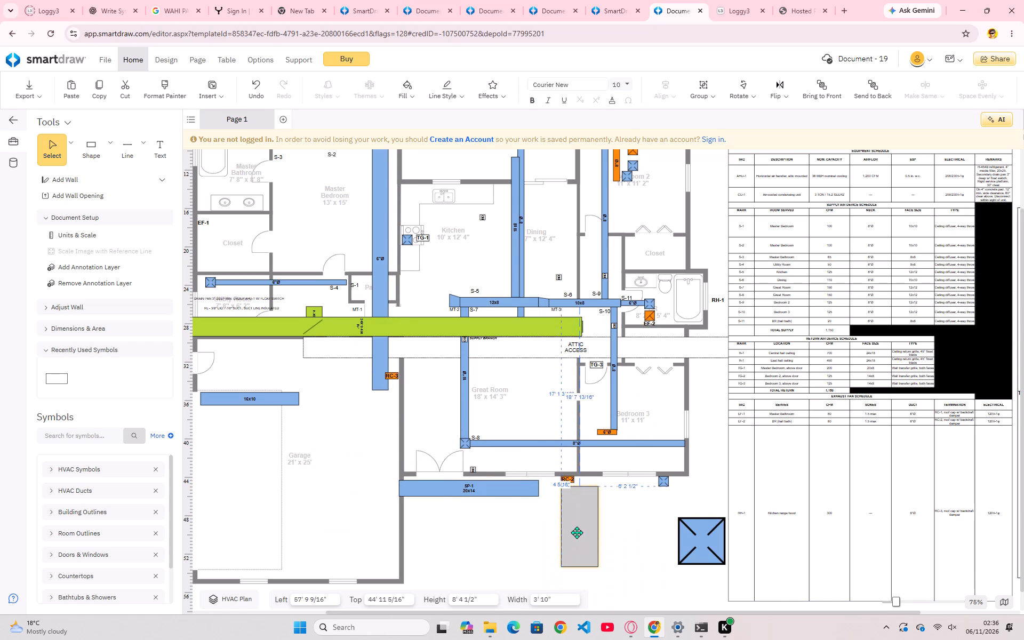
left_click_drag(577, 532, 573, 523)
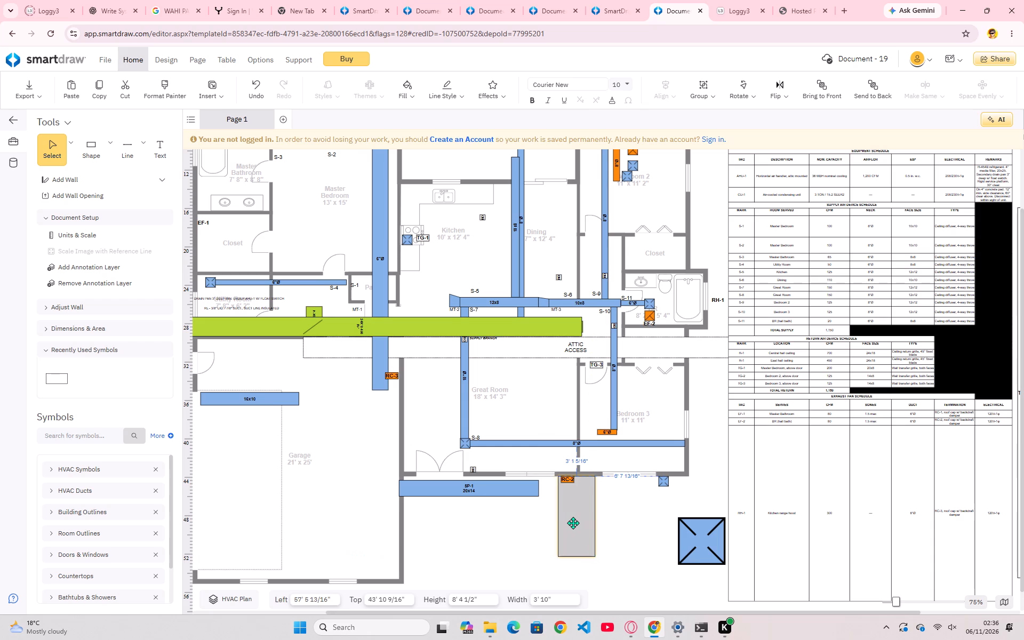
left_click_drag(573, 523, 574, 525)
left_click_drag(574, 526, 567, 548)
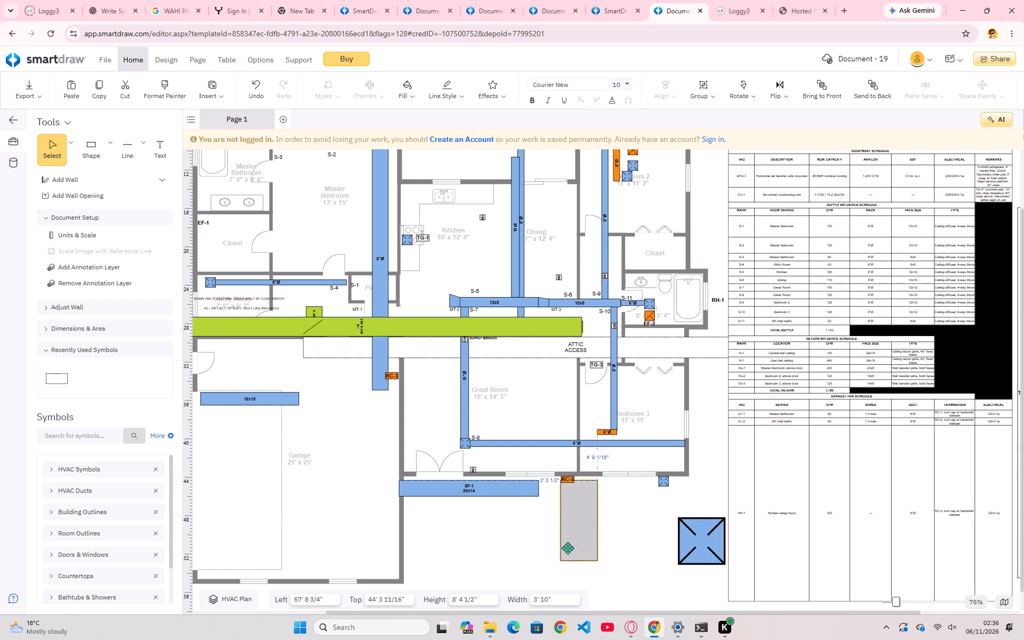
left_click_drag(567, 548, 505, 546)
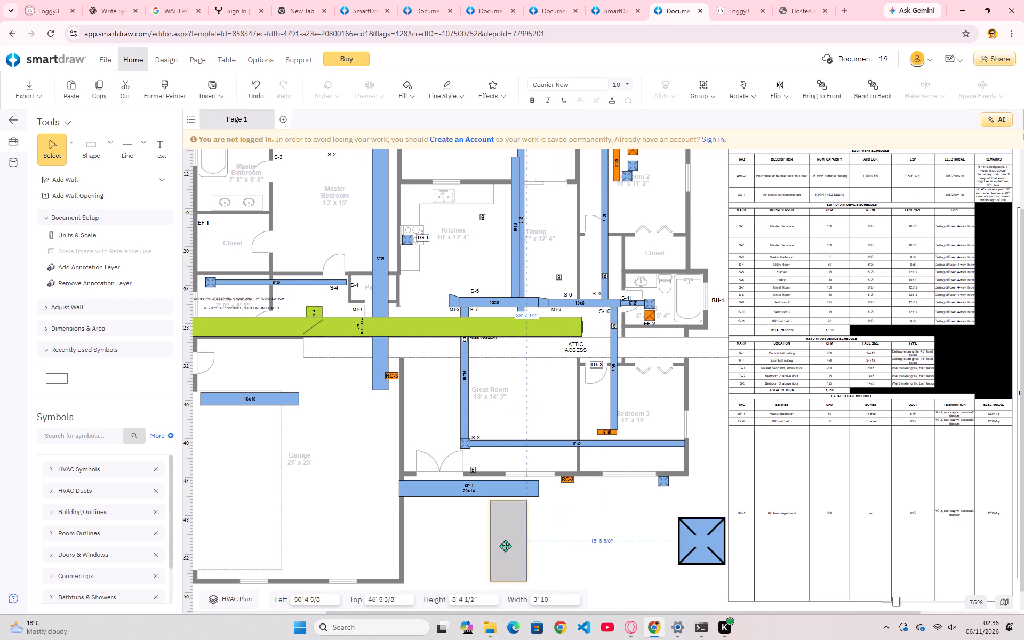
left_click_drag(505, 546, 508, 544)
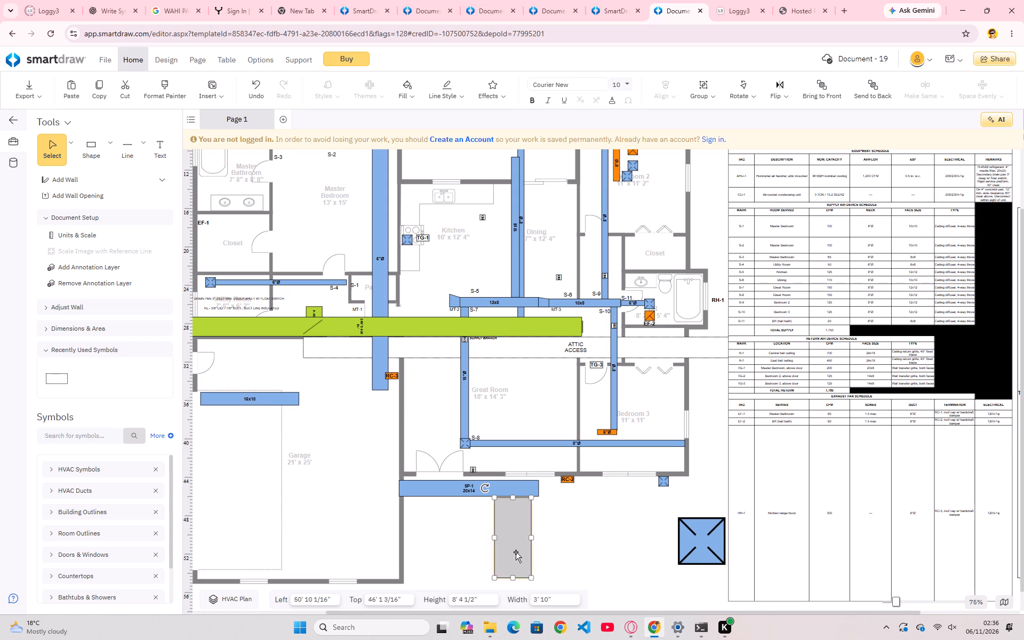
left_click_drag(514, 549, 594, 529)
Move the large blue diffuser directly below the SP-1 duct beside the garage wall, at about Left 41 ft 8 in, Top 45 ft 7 in.
left_click_drag(708, 554, 705, 533)
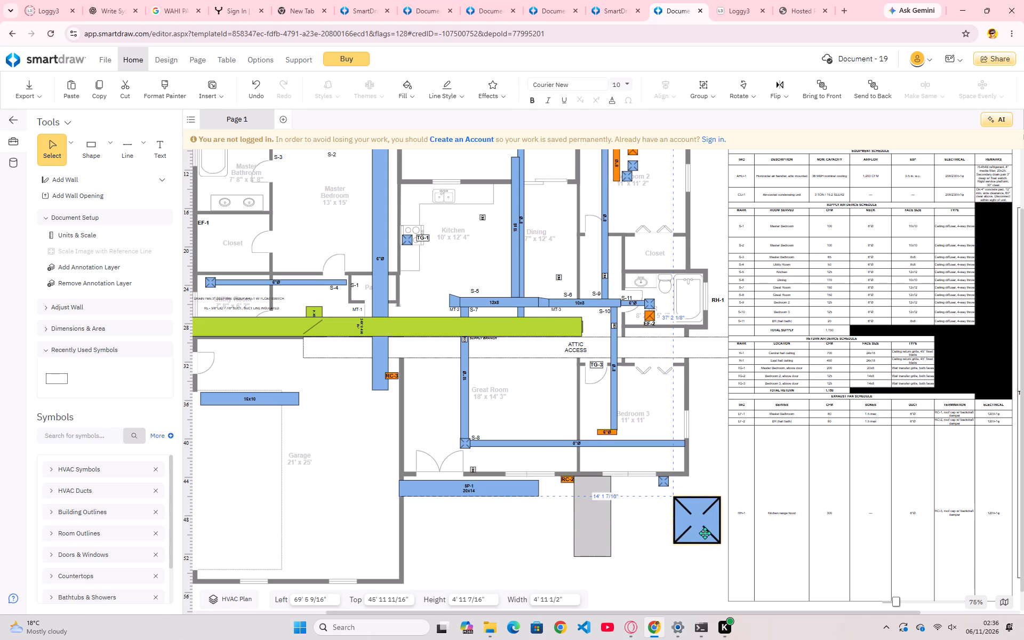
left_click_drag(705, 533, 450, 553)
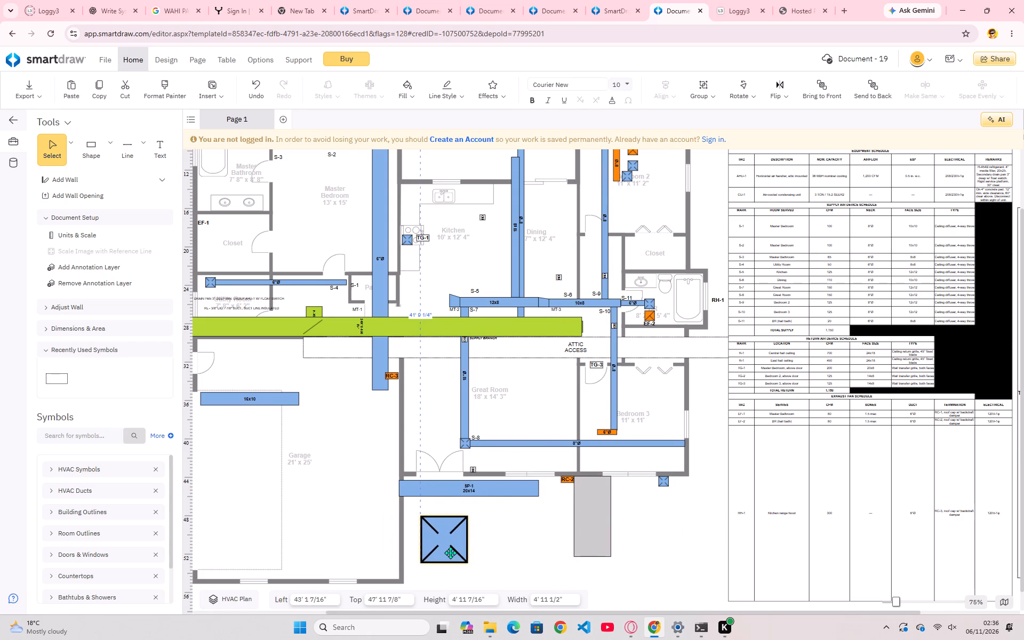
left_click_drag(450, 553, 483, 519)
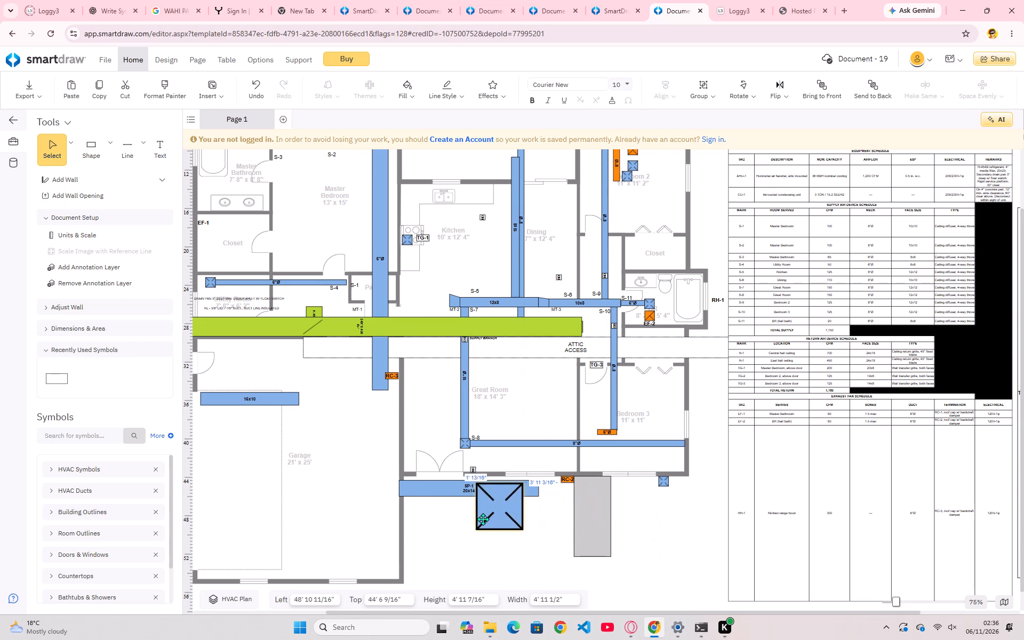
left_click_drag(483, 519, 435, 530)
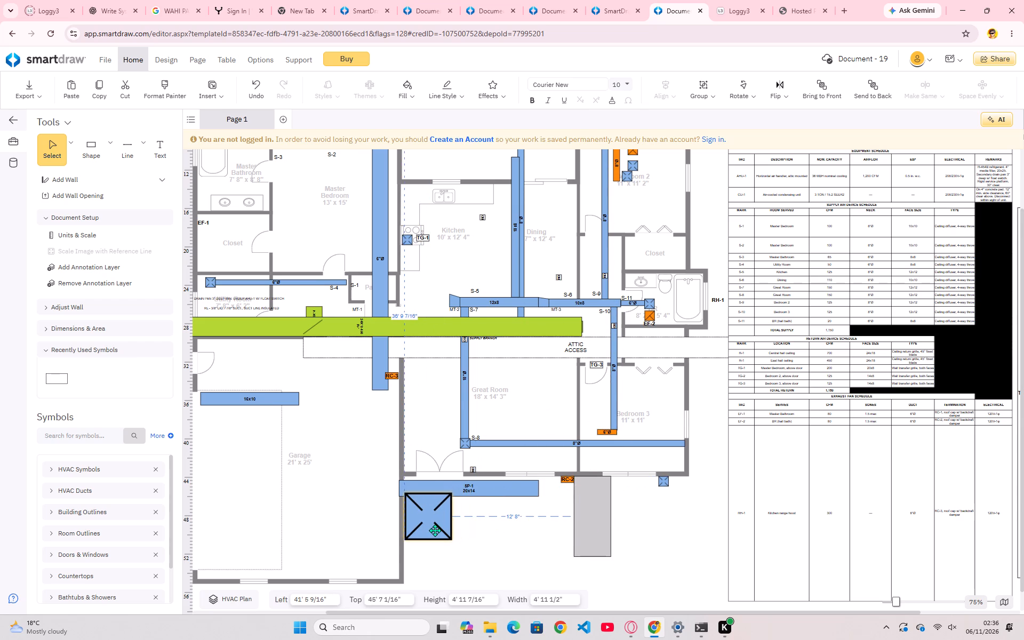
left_click_drag(435, 530, 436, 530)
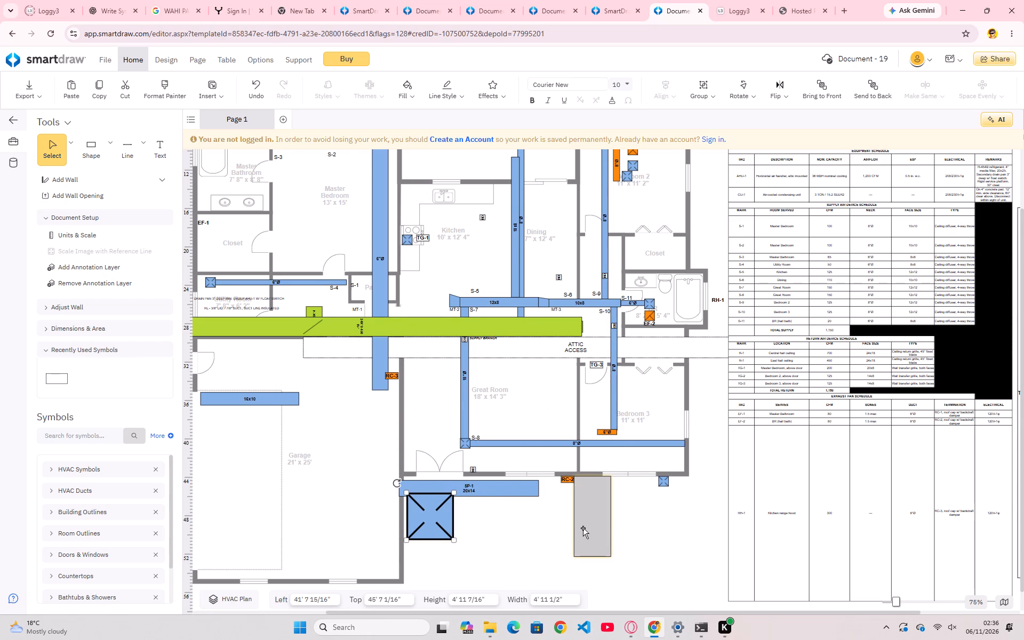
Move the gray rectangle behind the small blue diffuser outside Bedroom 3, at about Left 67 ft 11 in, Top 43 ft 11 in.
left_click_drag(605, 538, 766, 517)
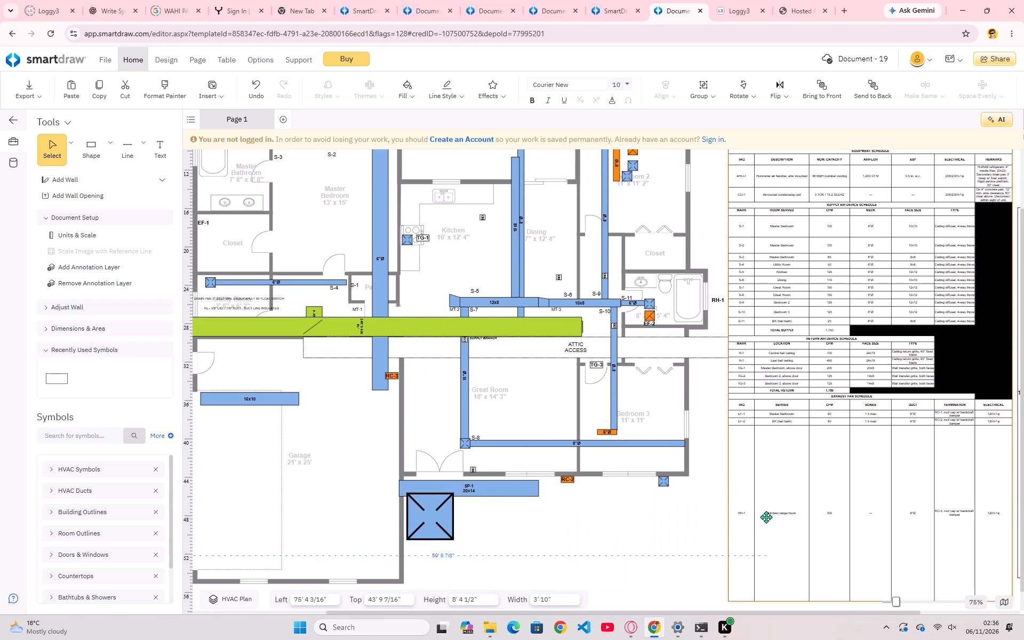
left_click_drag(766, 517, 657, 551)
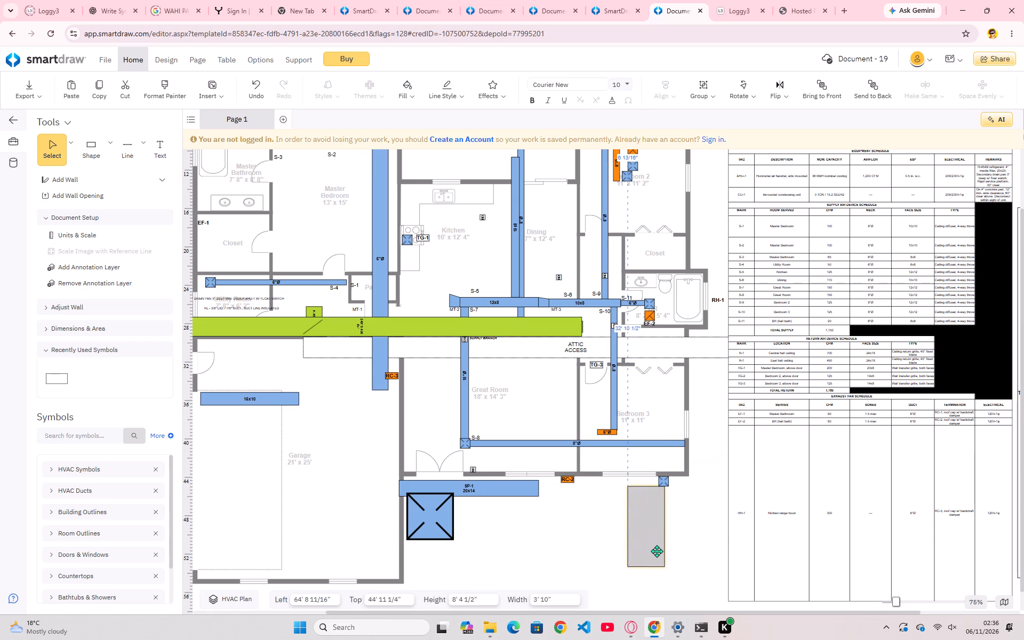
left_click_drag(657, 551, 649, 570)
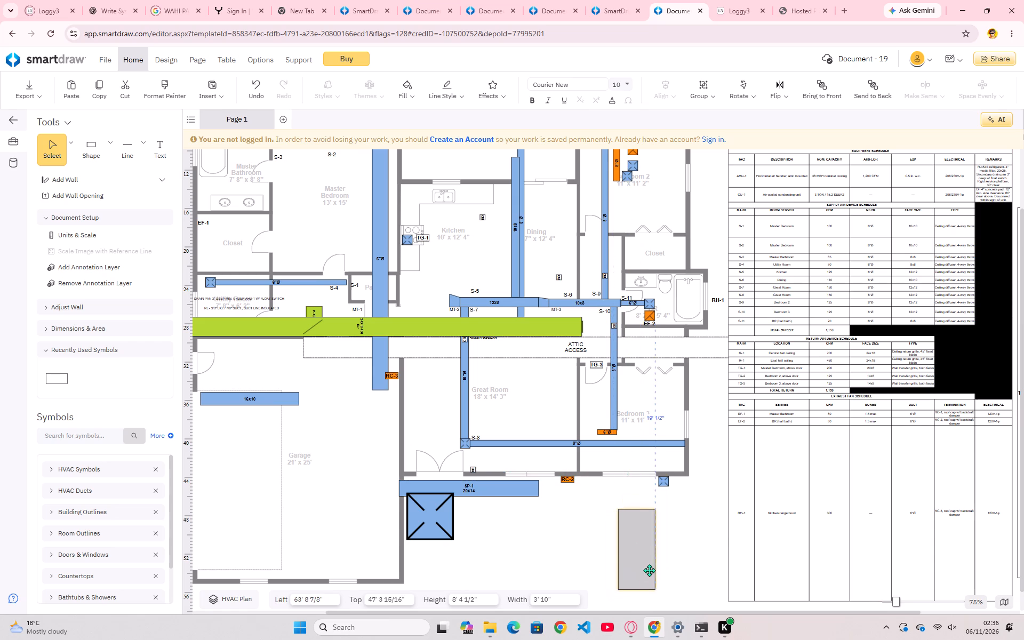
left_click_drag(649, 570, 653, 581)
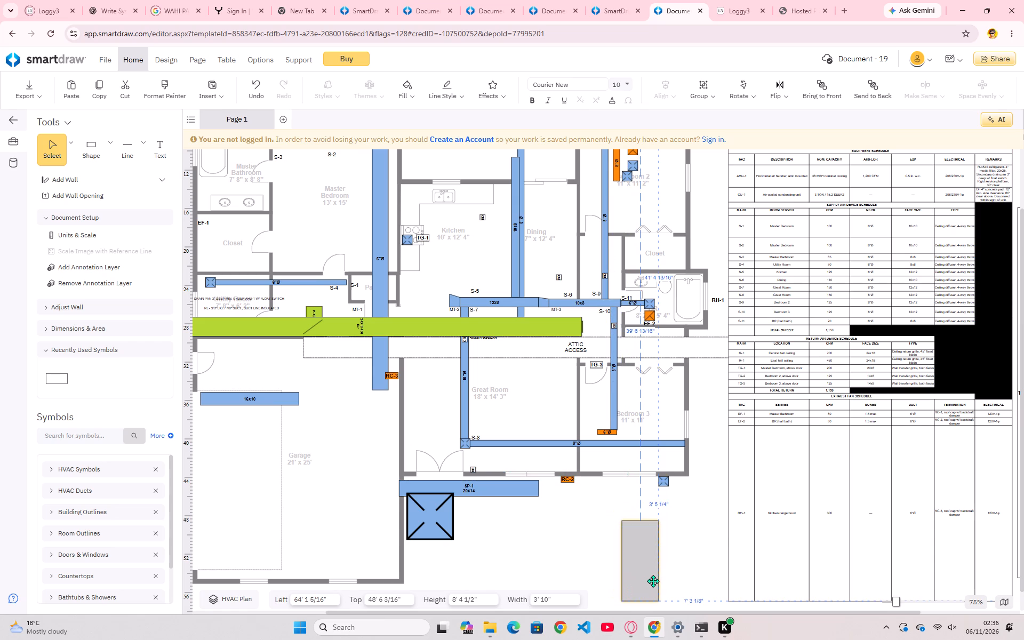
left_click_drag(653, 581, 653, 586)
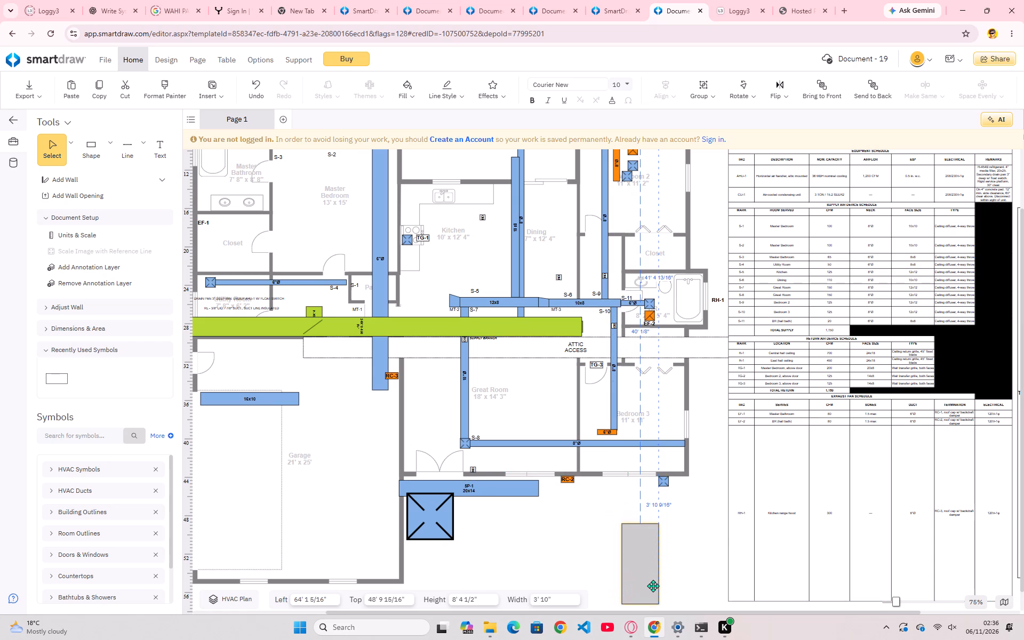
left_click_drag(653, 586, 691, 539)
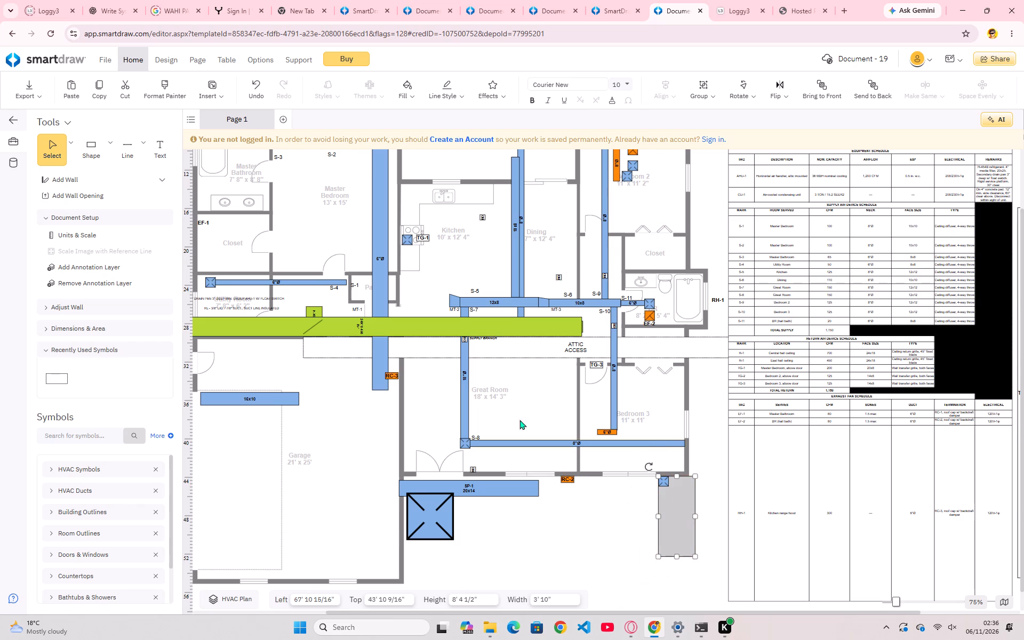
Move the 16x10 duct from the garage into the Great Room, meeting the lower end of the long vertical blue duct.
left_click_drag(294, 404, 321, 505)
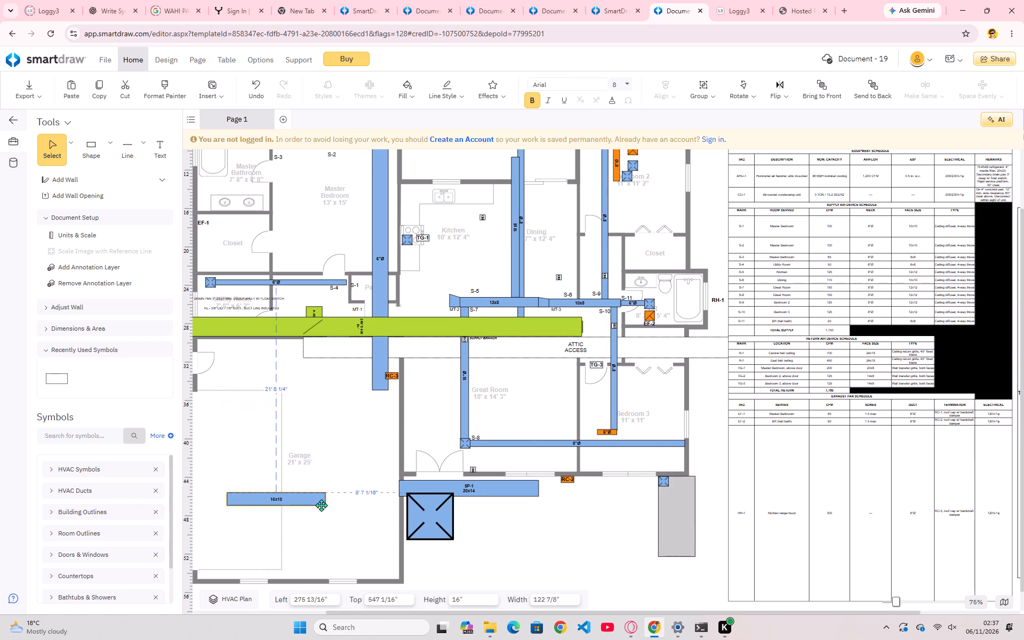
left_click_drag(321, 505, 430, 404)
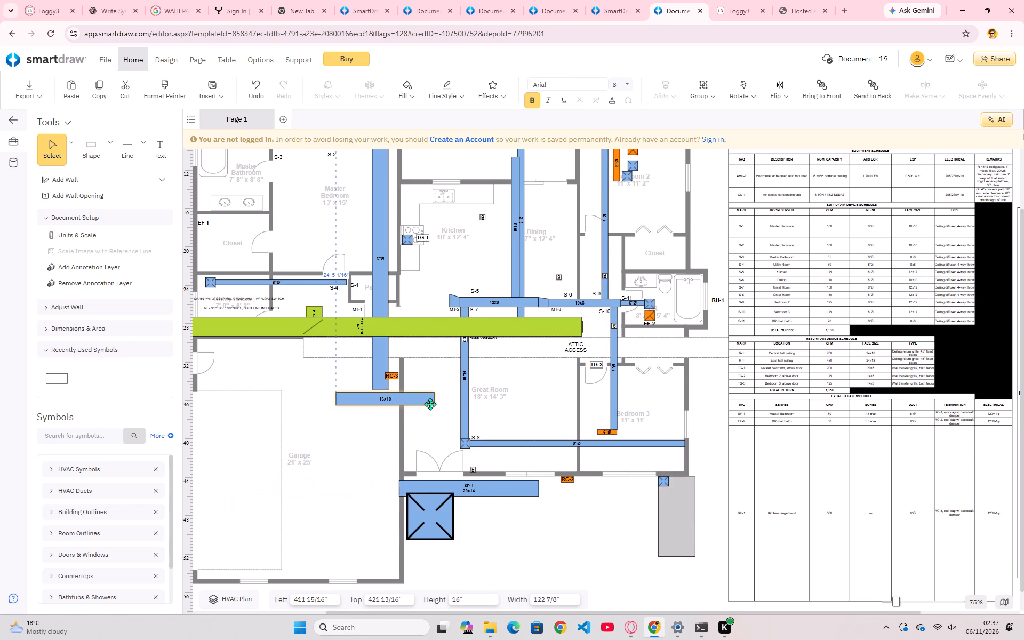
left_click_drag(430, 404, 462, 407)
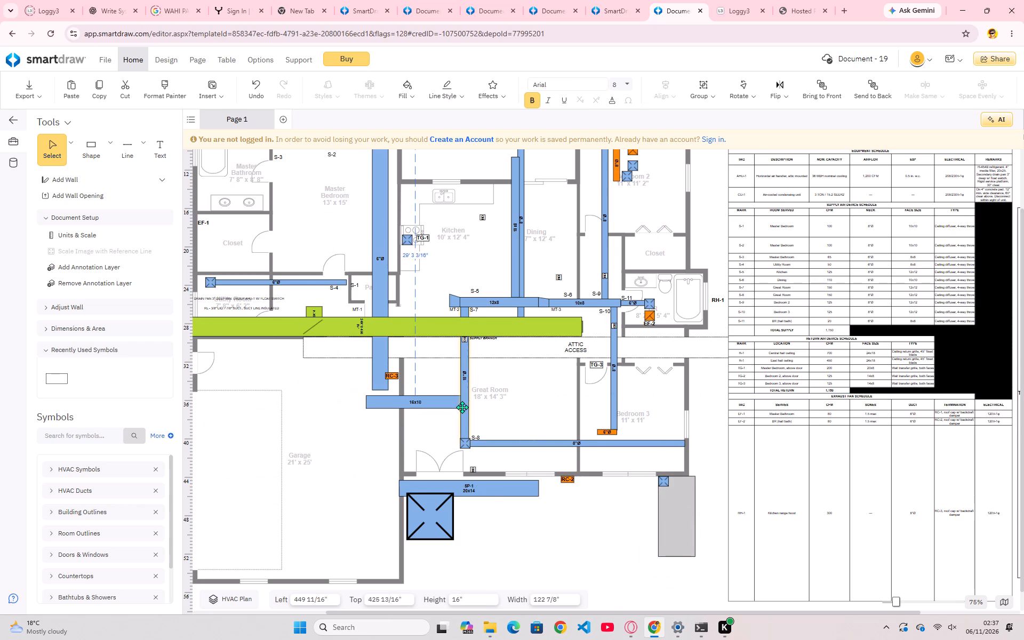
left_click_drag(462, 407, 465, 401)
Move the vertical blue duct above the S-8 diffuser into the garage, at about Left 368 in, Top 434 in.
left_click(464, 429)
left_click_drag(462, 418, 466, 417)
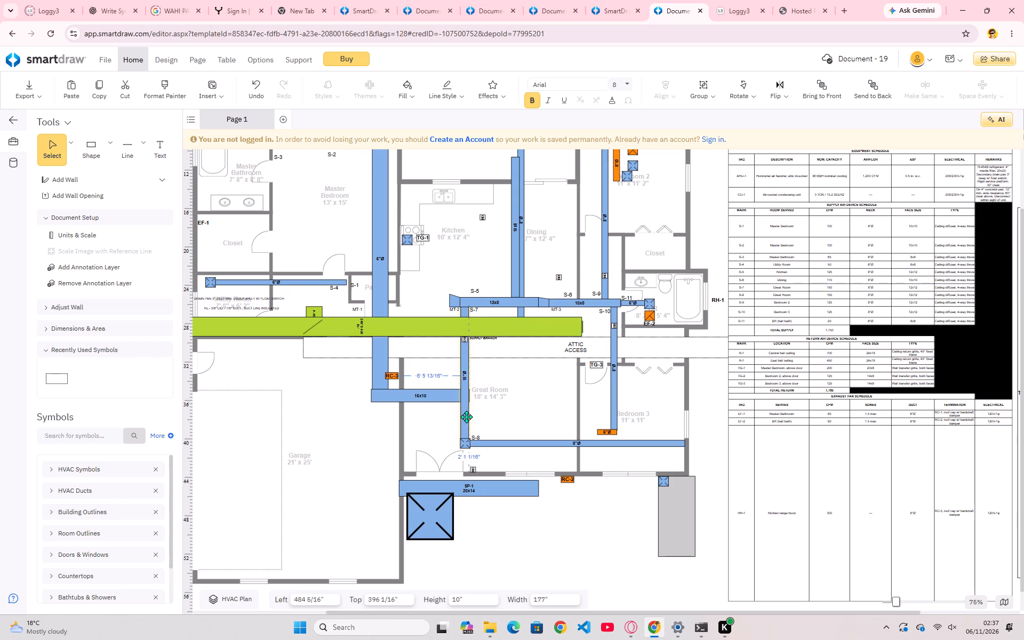
left_click_drag(466, 417, 353, 455)
left_click_drag(352, 458, 358, 457)
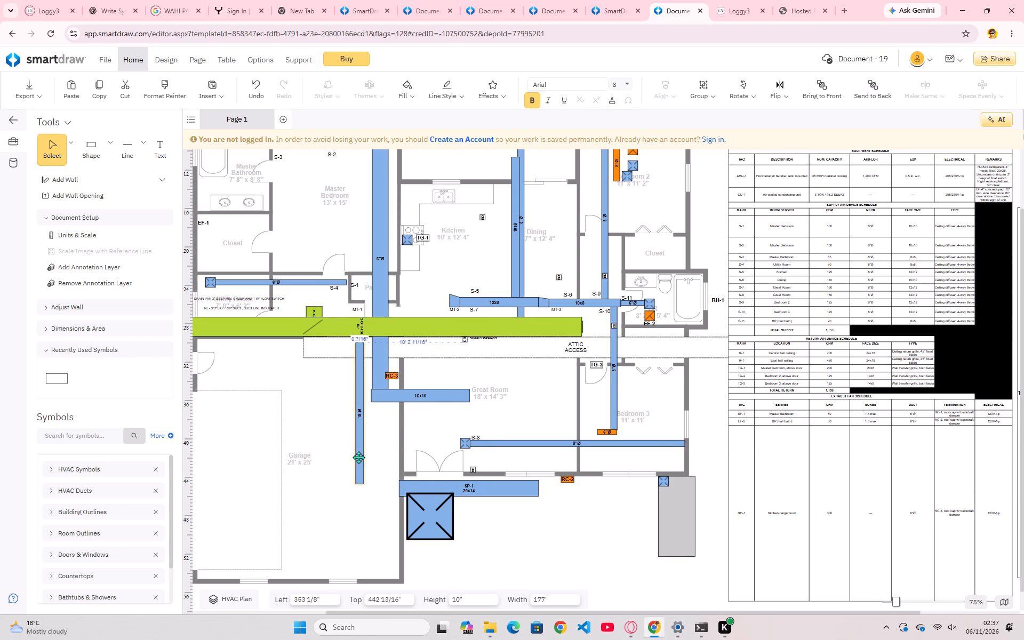
left_click_drag(358, 457, 369, 451)
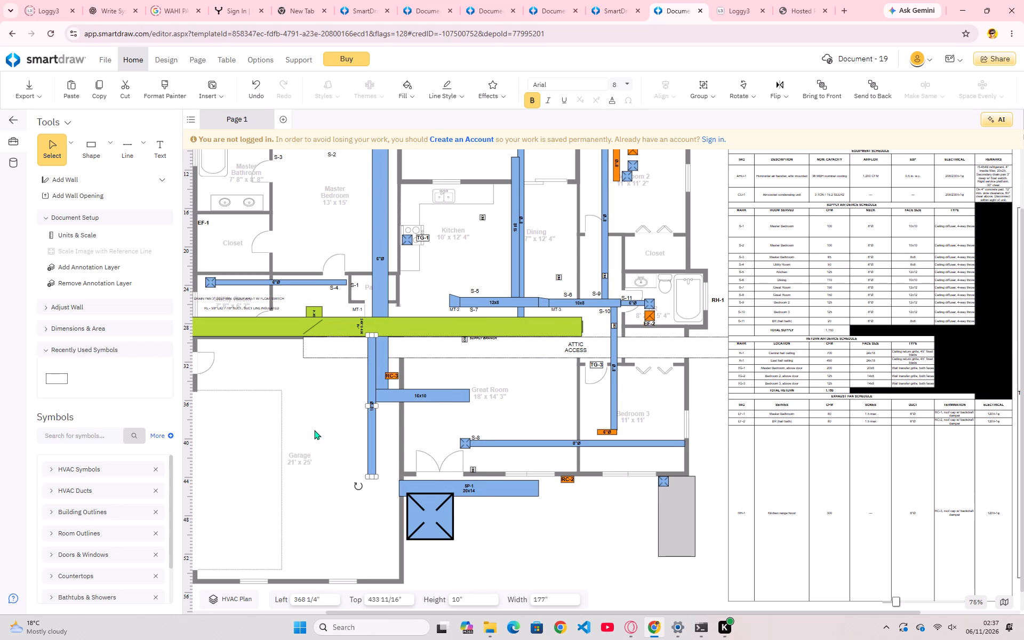
Add an ellipse in the garage, stretched to about 21 ft 8 1/2 in high and narrowed to about 3 ft 8 in wide.
left_click(111, 142)
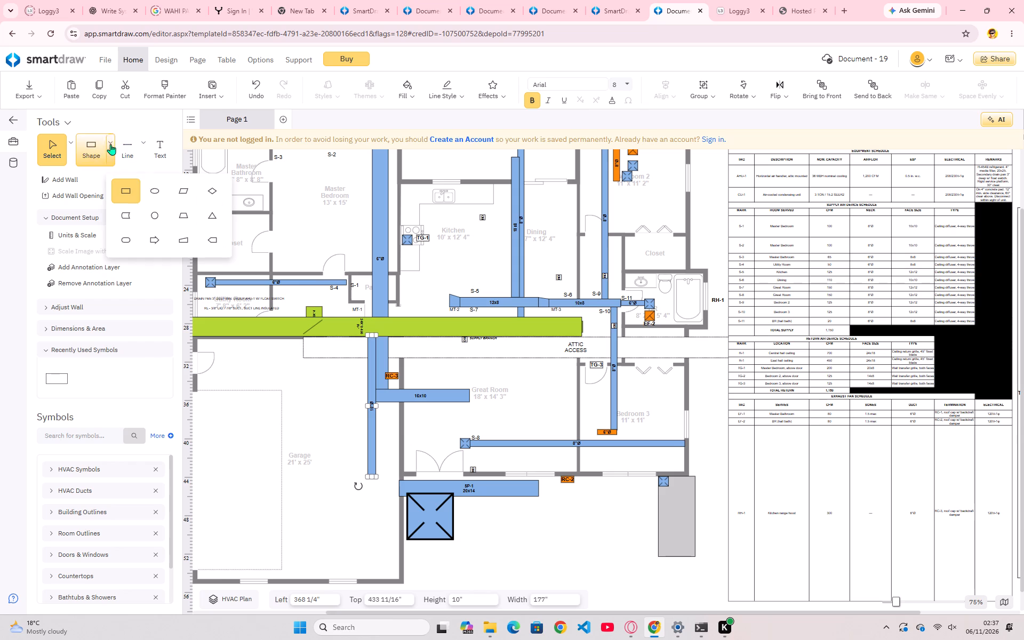
left_click(155, 193)
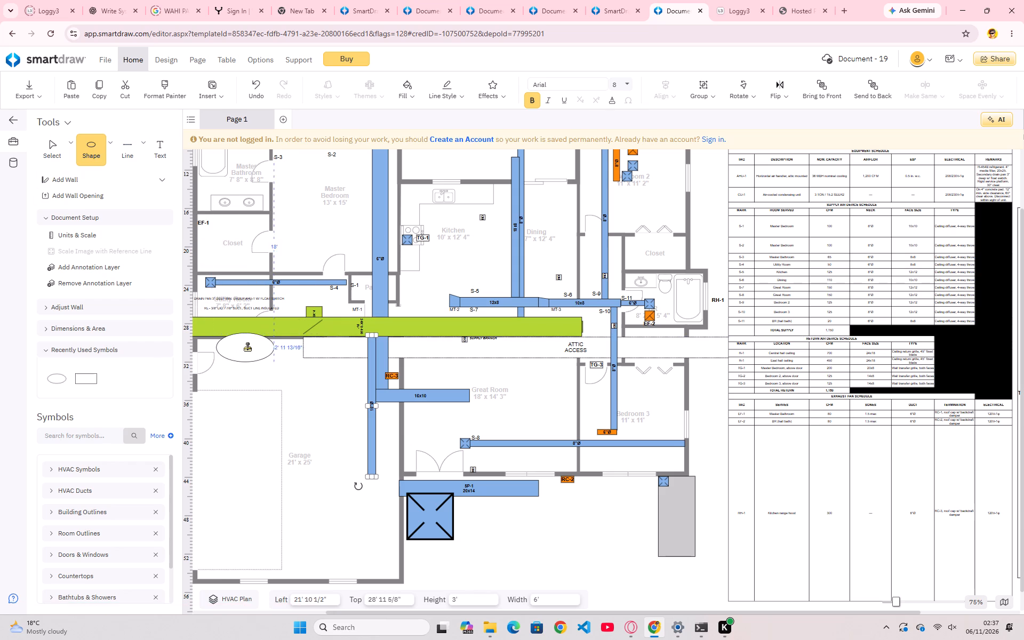
left_click(254, 354)
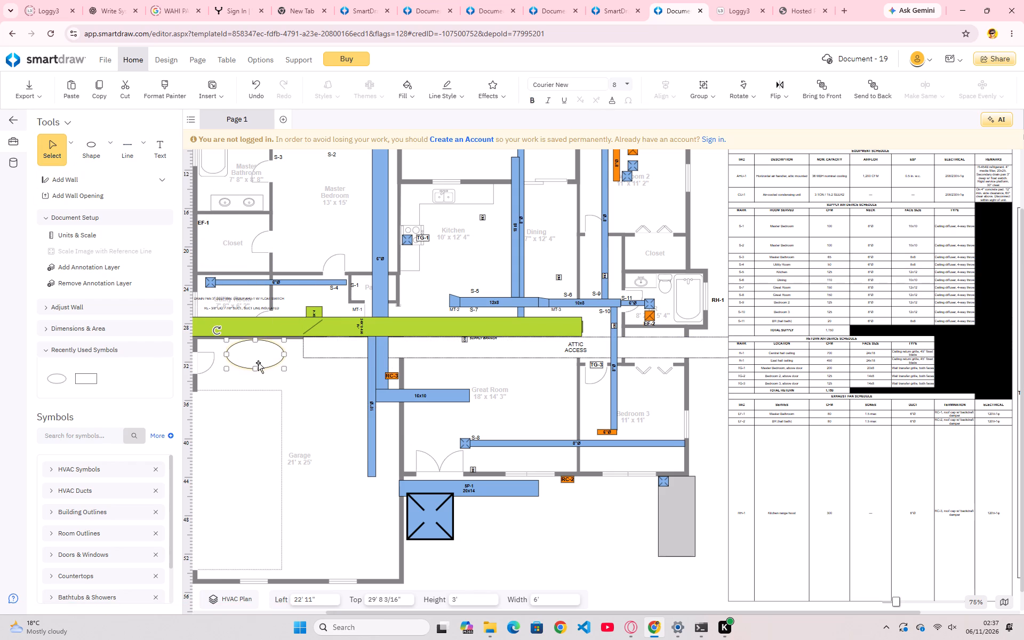
left_click_drag(257, 371, 280, 532)
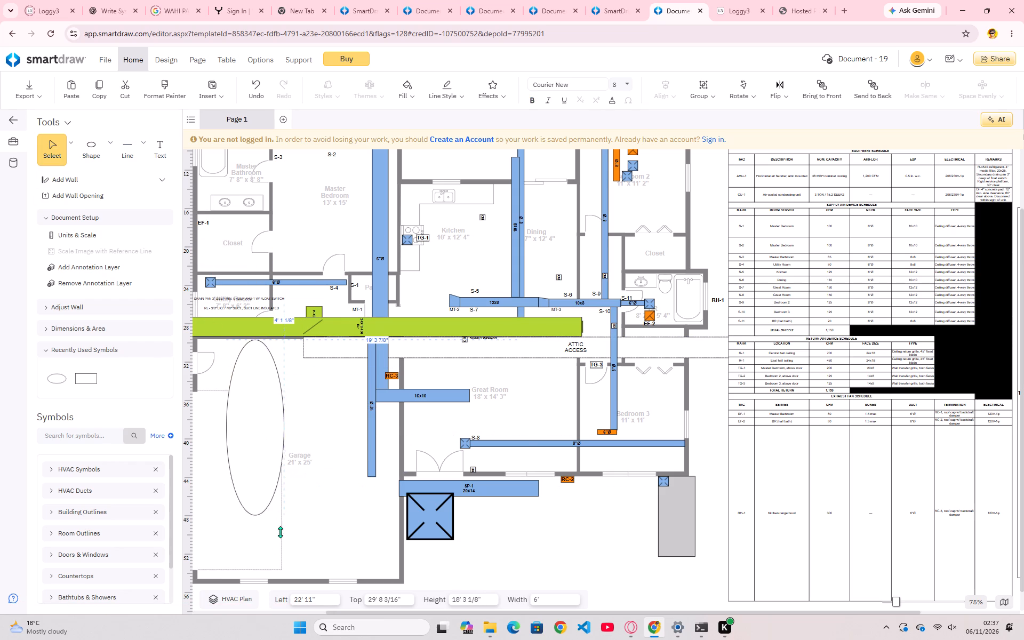
left_click_drag(280, 532, 260, 566)
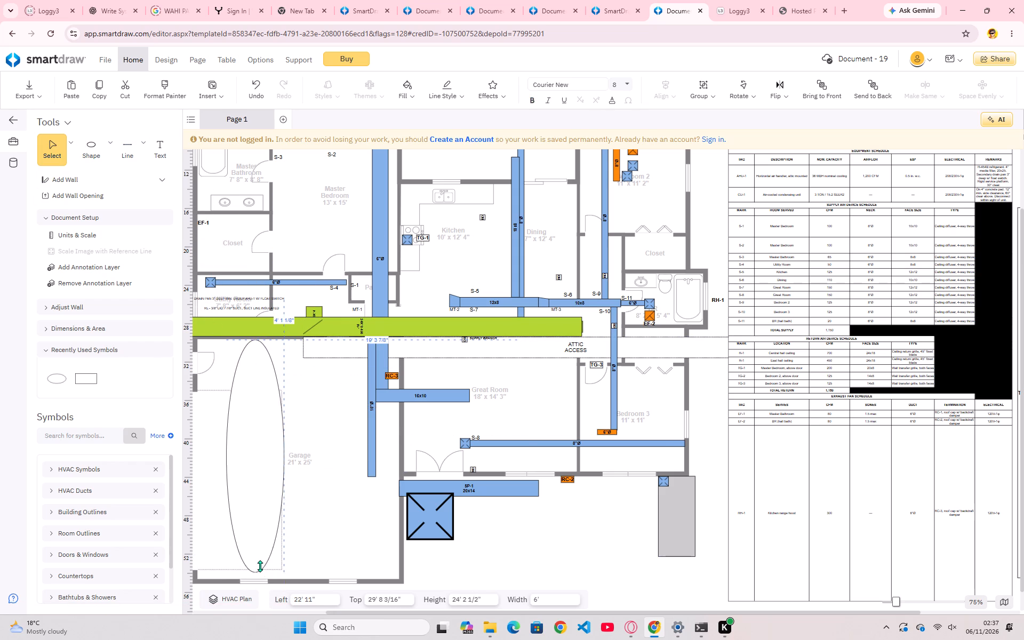
left_click_drag(260, 566, 249, 548)
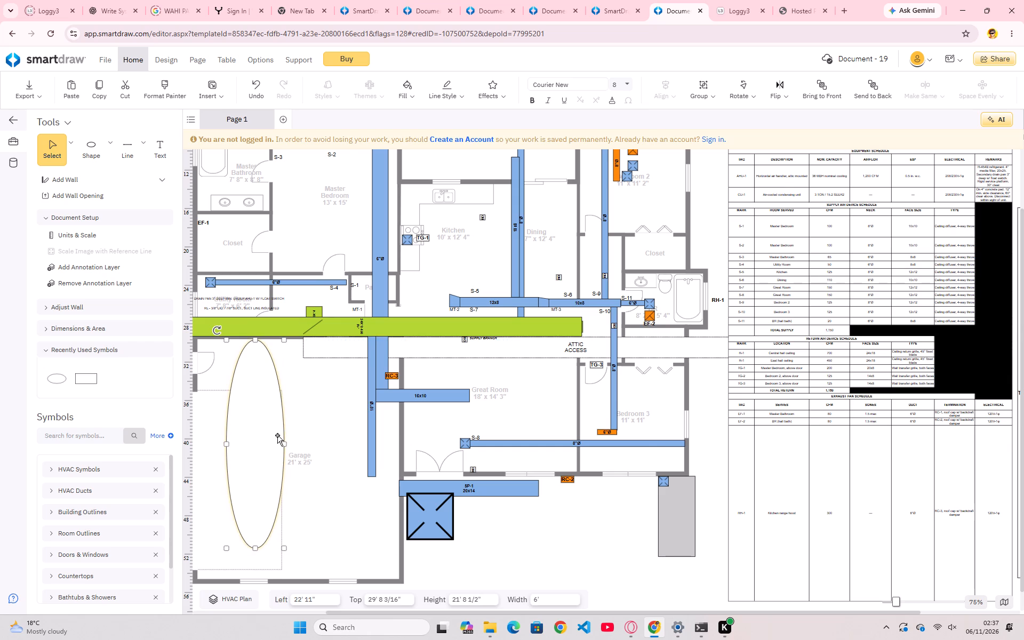
left_click_drag(286, 444, 262, 452)
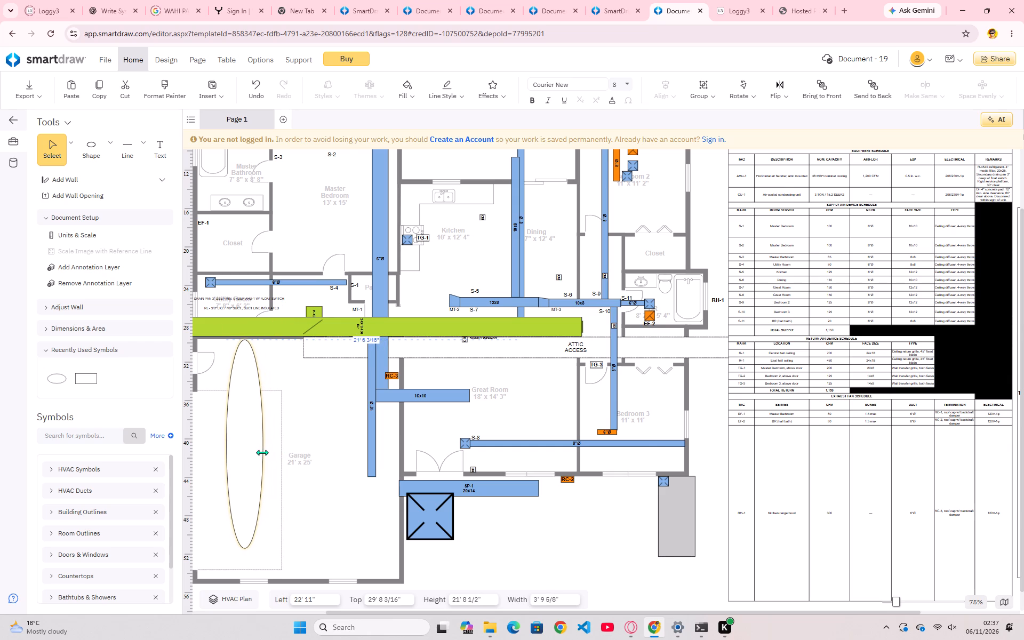
left_click_drag(262, 452, 261, 446)
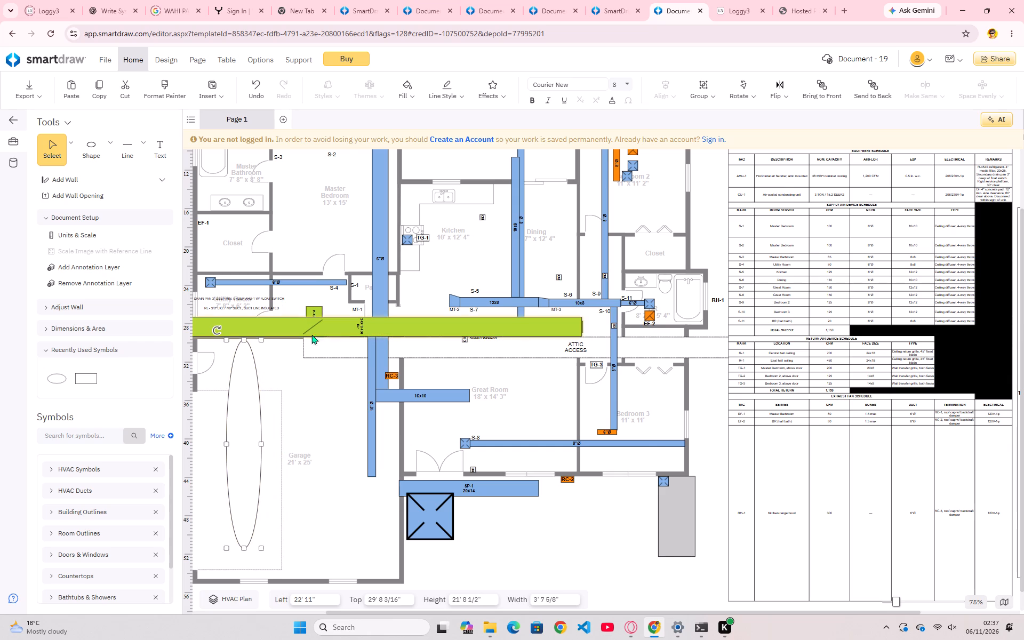
left_click(302, 366)
Place a curved-sided shape, 6 ft wide by 3 ft high, over the Kitchen label.
left_click(105, 142)
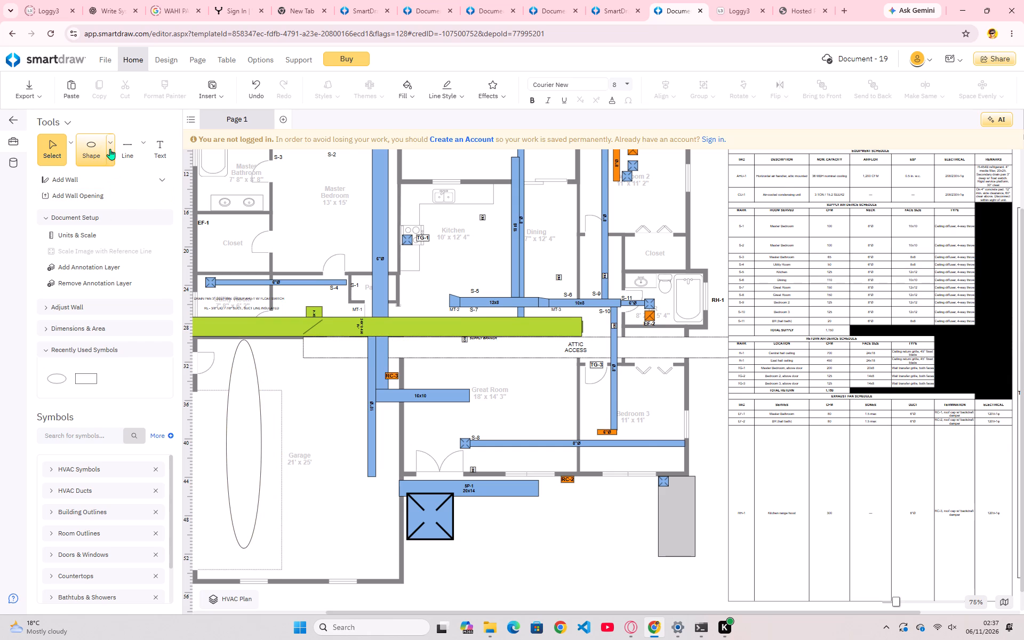
left_click(113, 161)
left_click(129, 213)
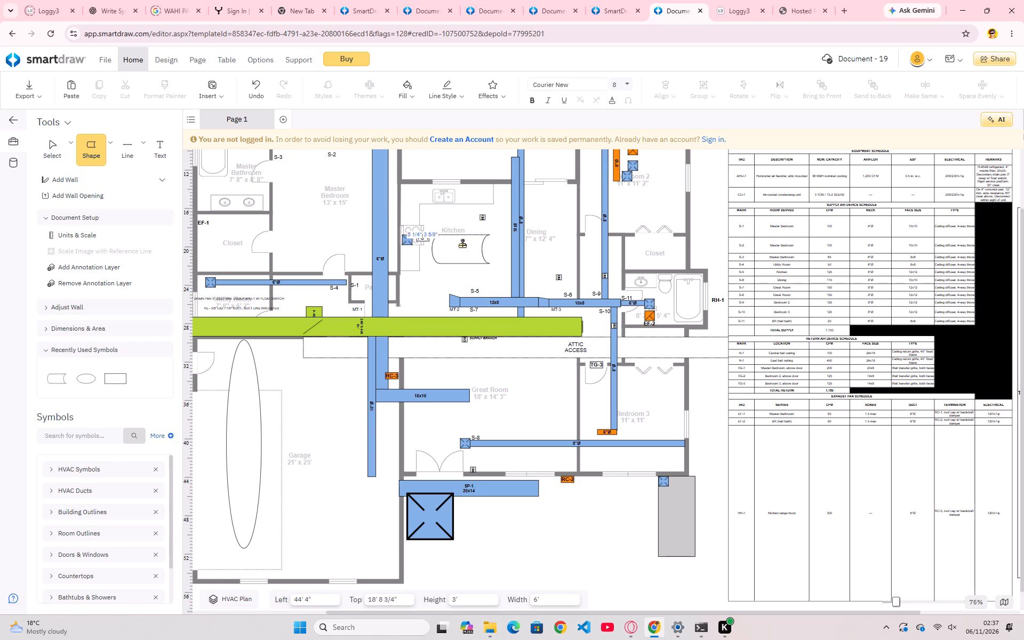
left_click(463, 237)
left_click(446, 272)
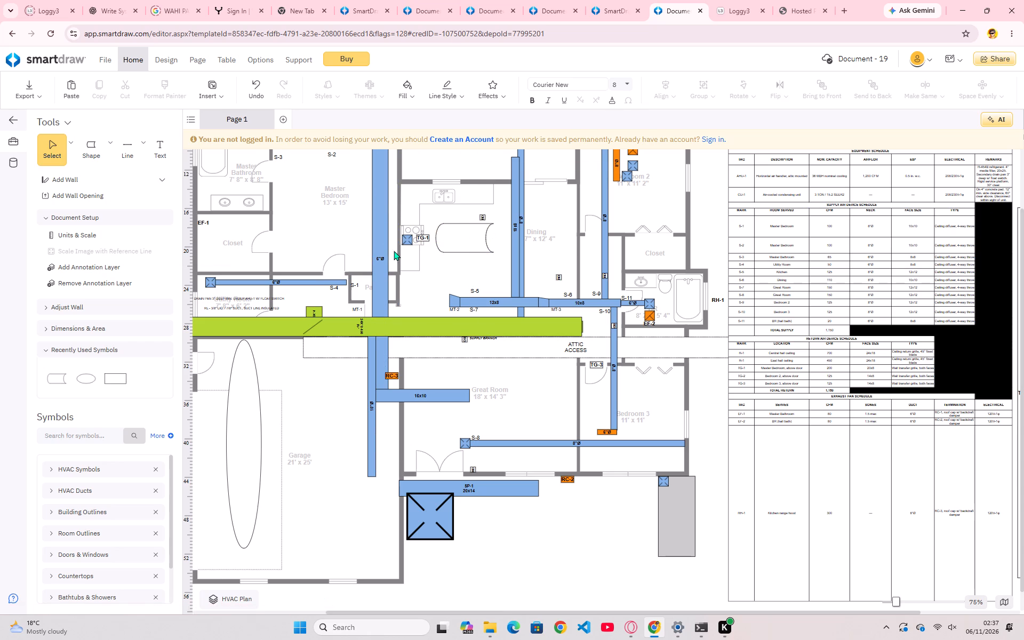
Move the small blue diffuser beside the TG-1 label down next to the pantry corner, at about Left 40 ft 10 in, Top 22 ft 2 in.
left_click_drag(410, 241, 413, 272)
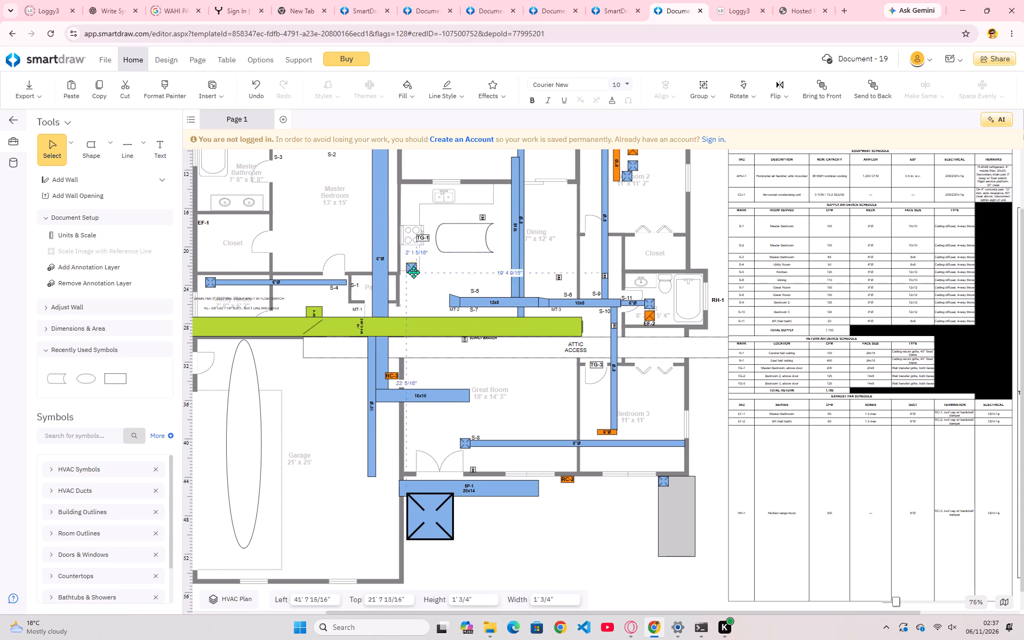
left_click_drag(413, 272, 406, 276)
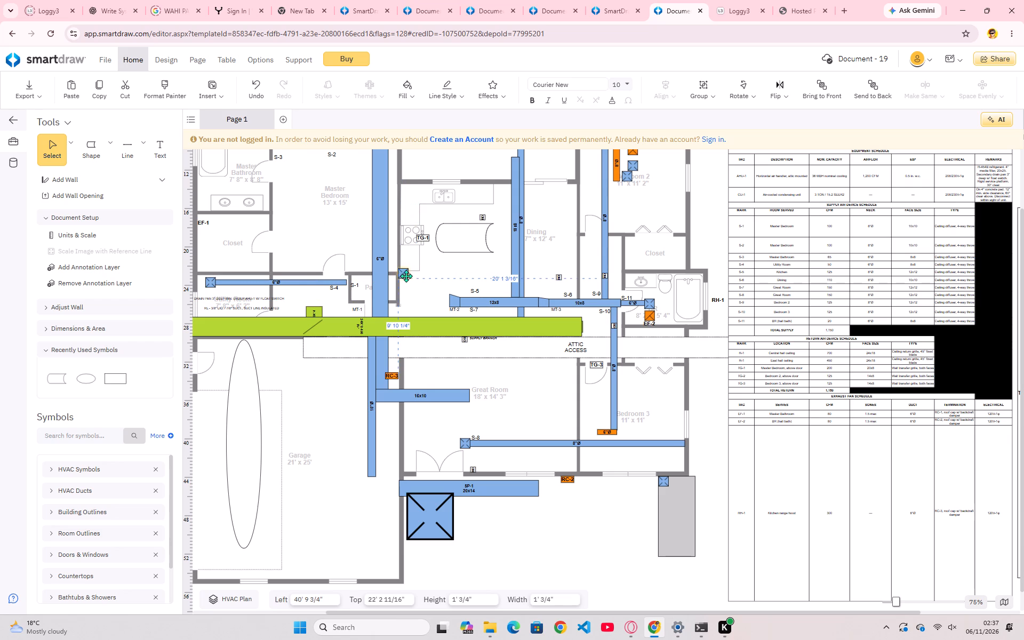
left_click_drag(406, 276, 406, 275)
Move the long vertical blue duct from beside the pantry to outside the bathroom wall over RH-1, at about Left 874 in, Top 163 in.
left_click_drag(381, 273, 371, 340)
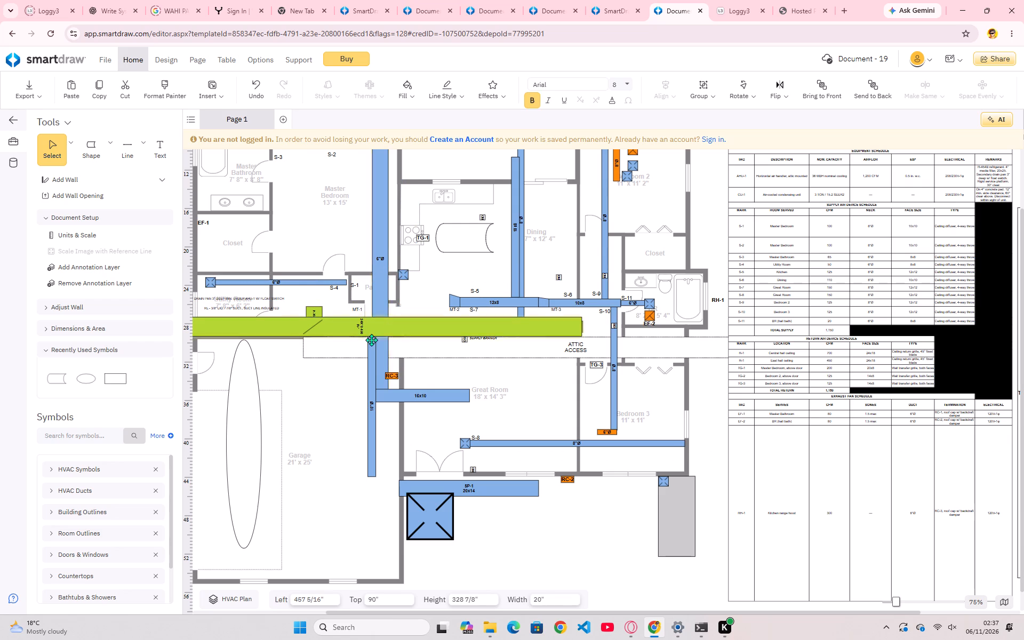
left_click_drag(371, 340, 716, 347)
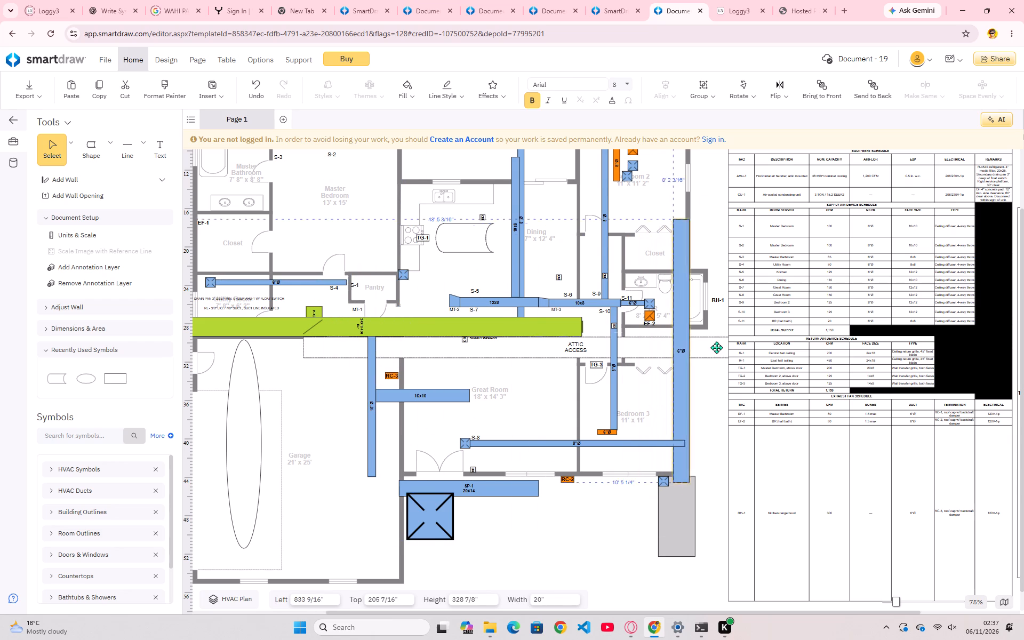
left_click_drag(716, 347, 707, 341)
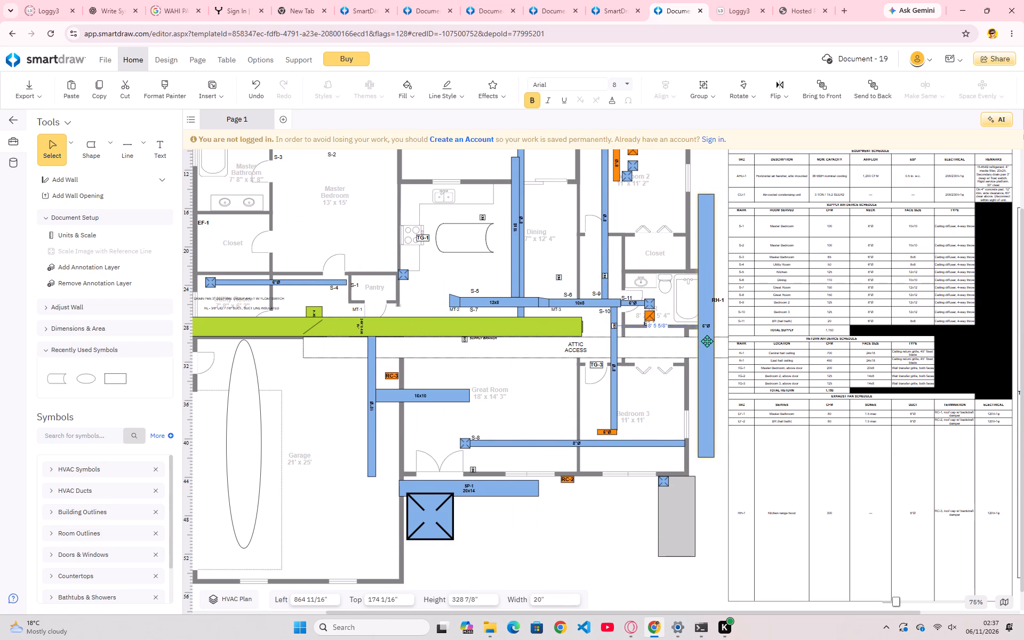
left_click_drag(707, 341, 714, 332)
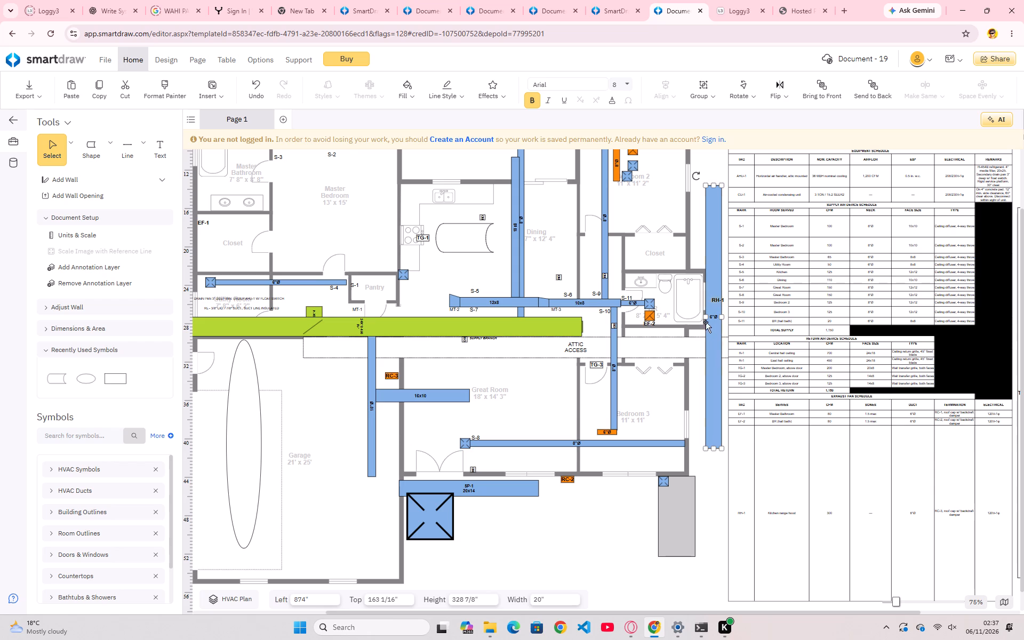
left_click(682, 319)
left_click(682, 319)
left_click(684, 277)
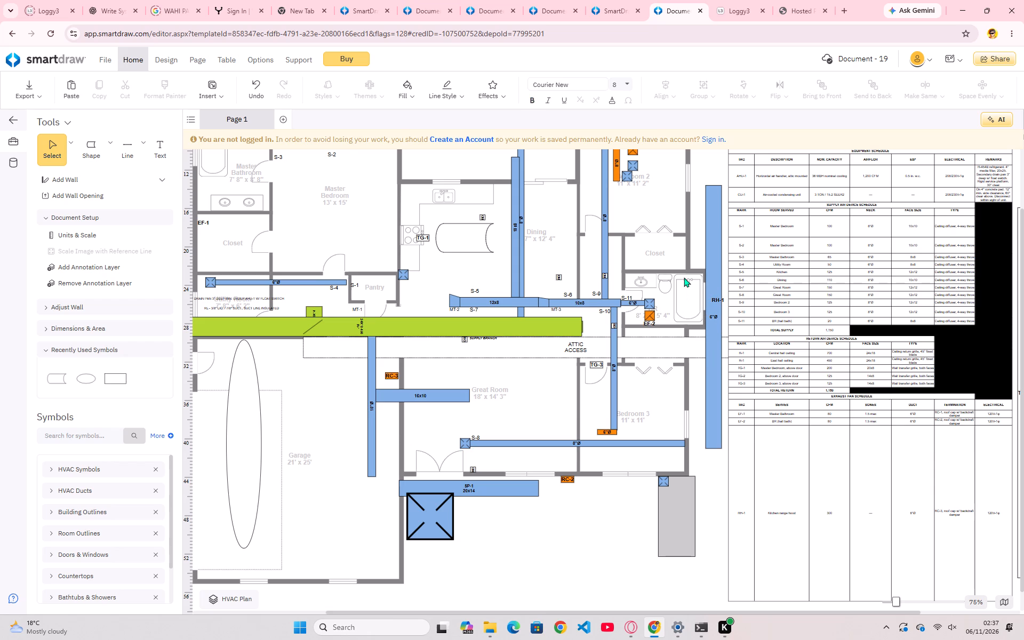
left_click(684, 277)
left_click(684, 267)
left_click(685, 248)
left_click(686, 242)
Move the vertical orange duct in Bedroom 2 down alongside the vertical blue duct, next to the bedroom door.
left_click_drag(614, 175, 616, 195)
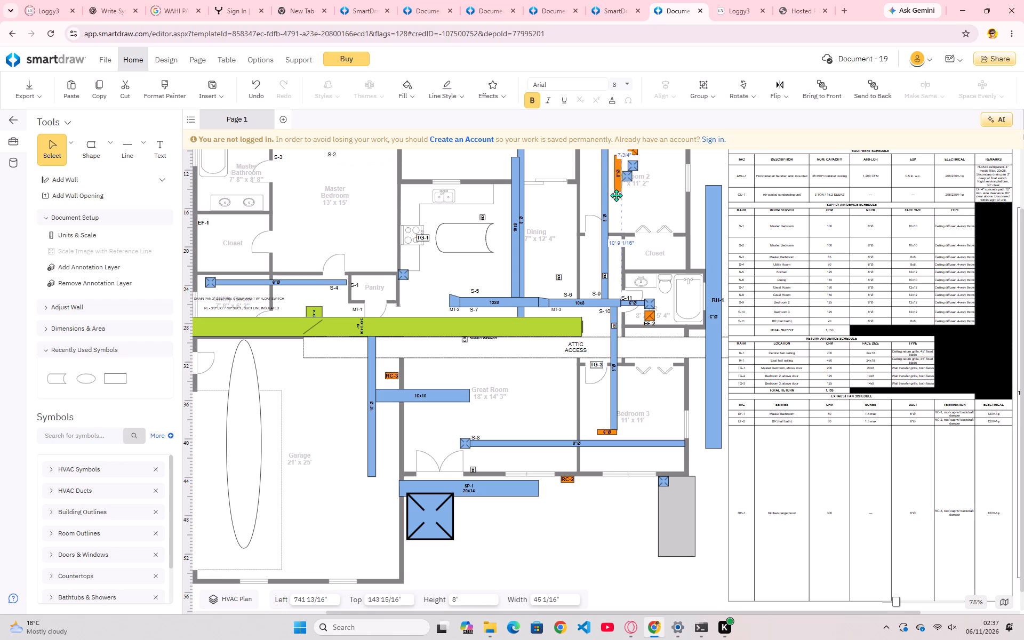
left_click_drag(616, 195, 607, 239)
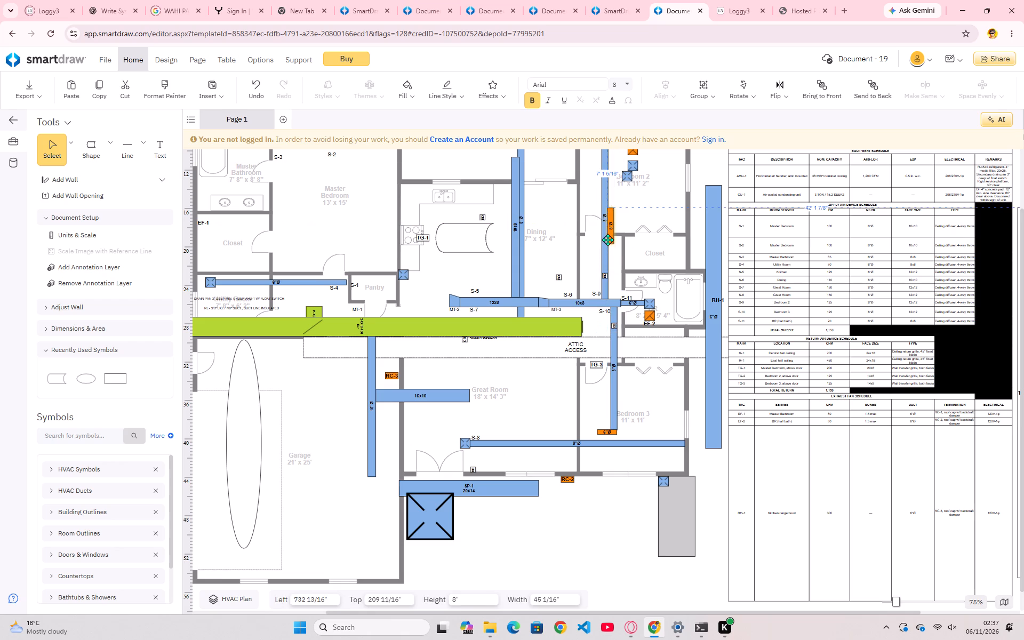
left_click_drag(607, 239, 608, 241)
Move the upper small blue diffuser in Bedroom 2 down against the orange duct, near the closet corner.
left_click_drag(637, 160, 627, 222)
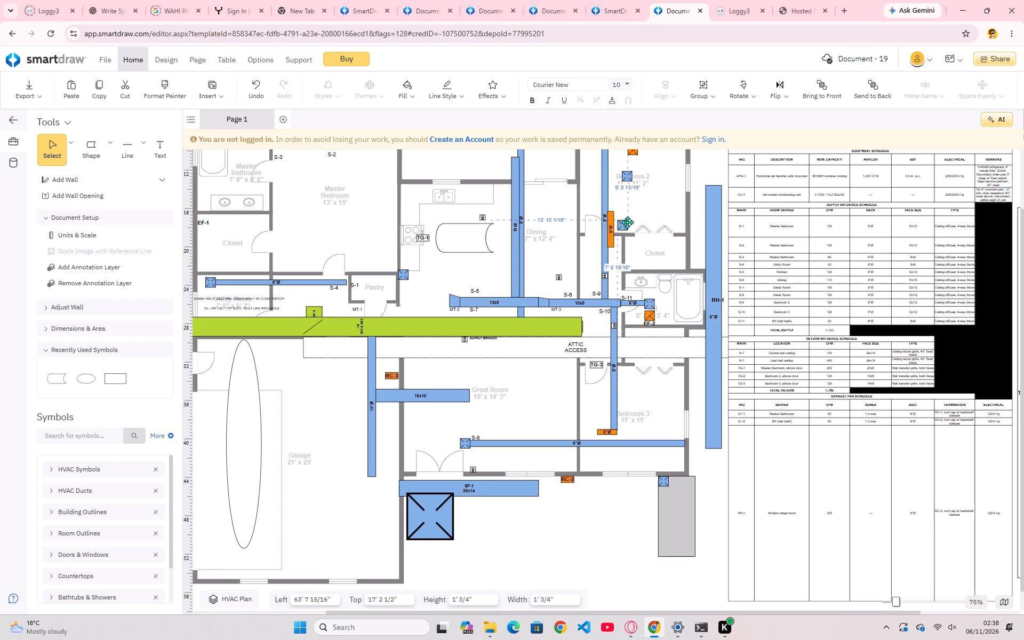
left_click_drag(627, 222, 620, 225)
Move the remaining small blue diffuser in Bedroom 2 onto the Dining side wall, at about Left 59 ft 9 in, Top 12 ft 6 in.
left_click_drag(627, 170, 628, 198)
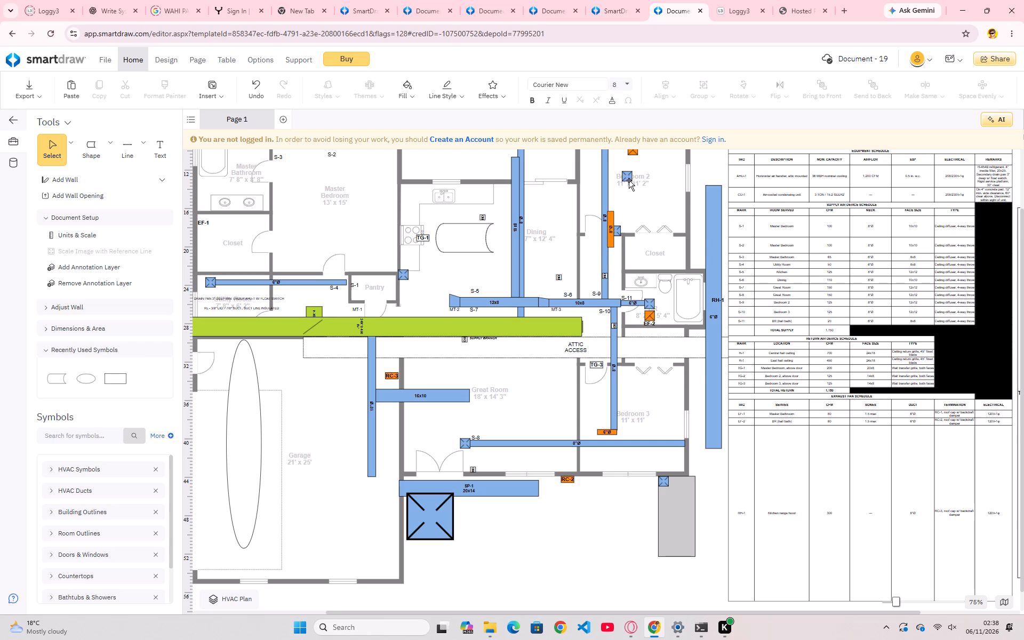
left_click_drag(629, 179, 597, 193)
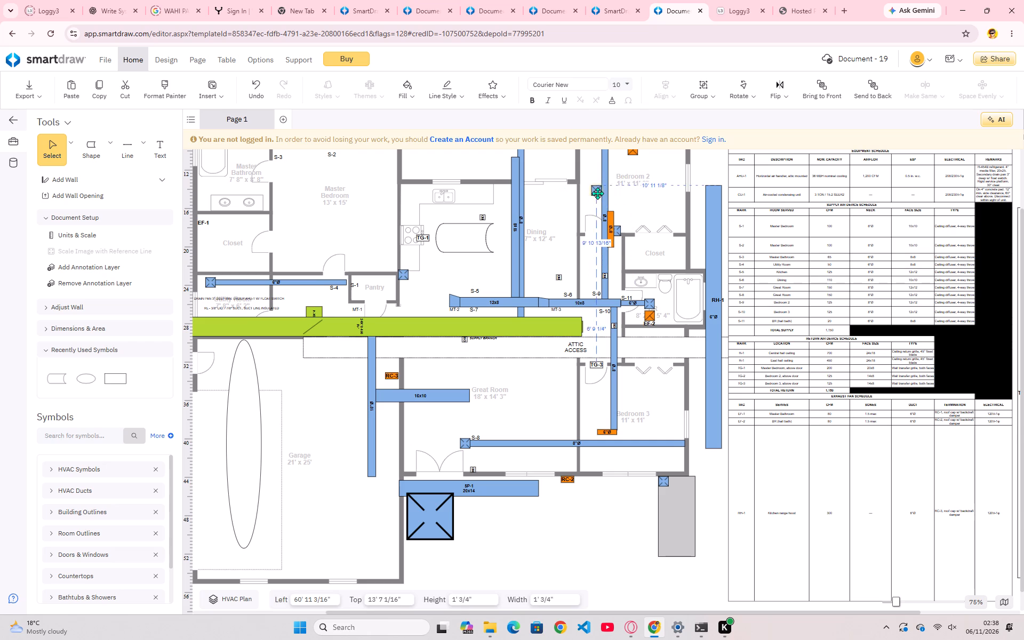
left_click_drag(597, 193, 587, 182)
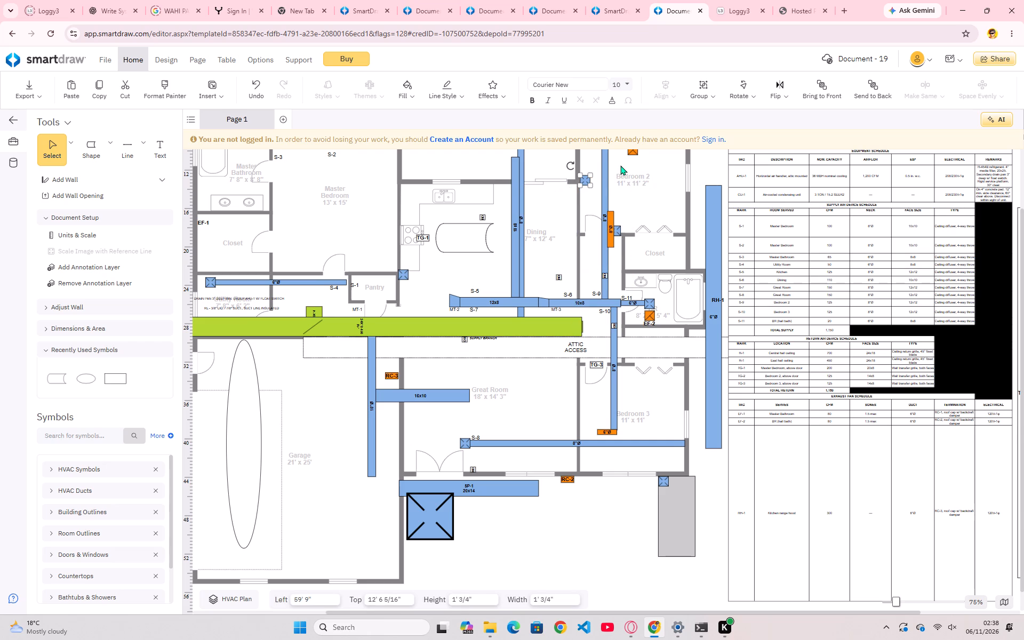
Move the orange diffuser in Bedroom 2 beneath the horizontal blue duct near the upper wall, at about Left 62 ft 10 in, Top 8 ft 7 in.
left_click_drag(635, 148, 635, 170)
scroll(635, 159, "up", 3)
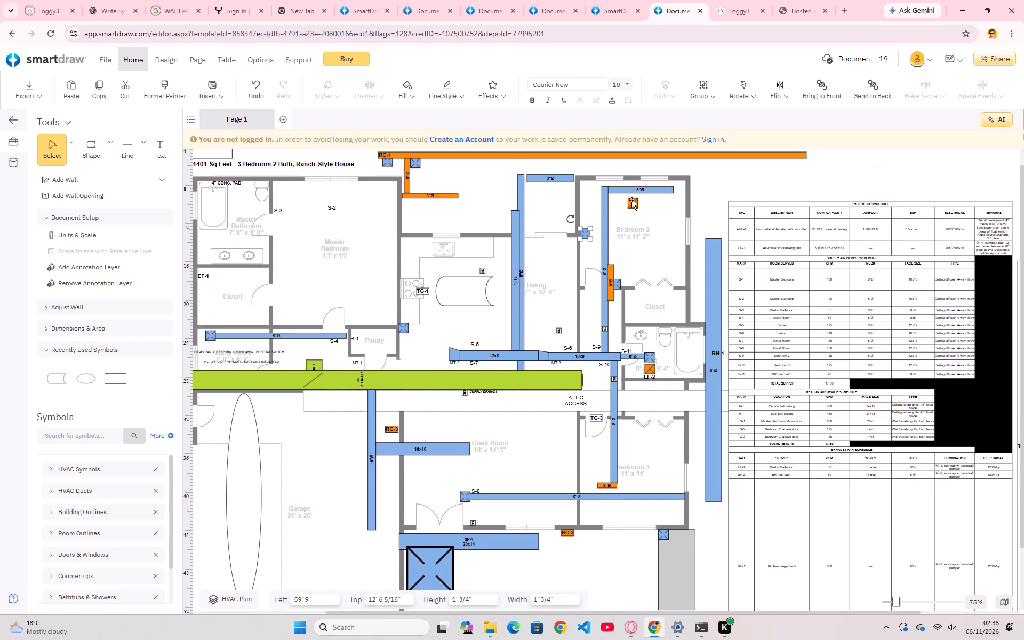
left_click_drag(631, 199, 613, 191)
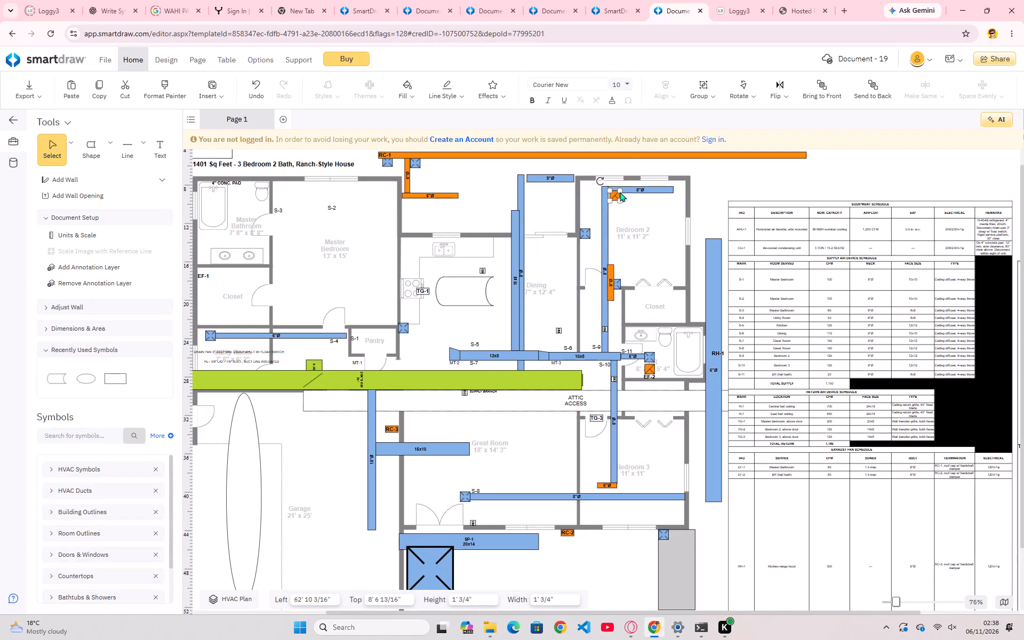
Move the long orange RC-1 duct down and left so it runs just above the house's upper exterior wall.
left_click_drag(580, 151, 576, 163)
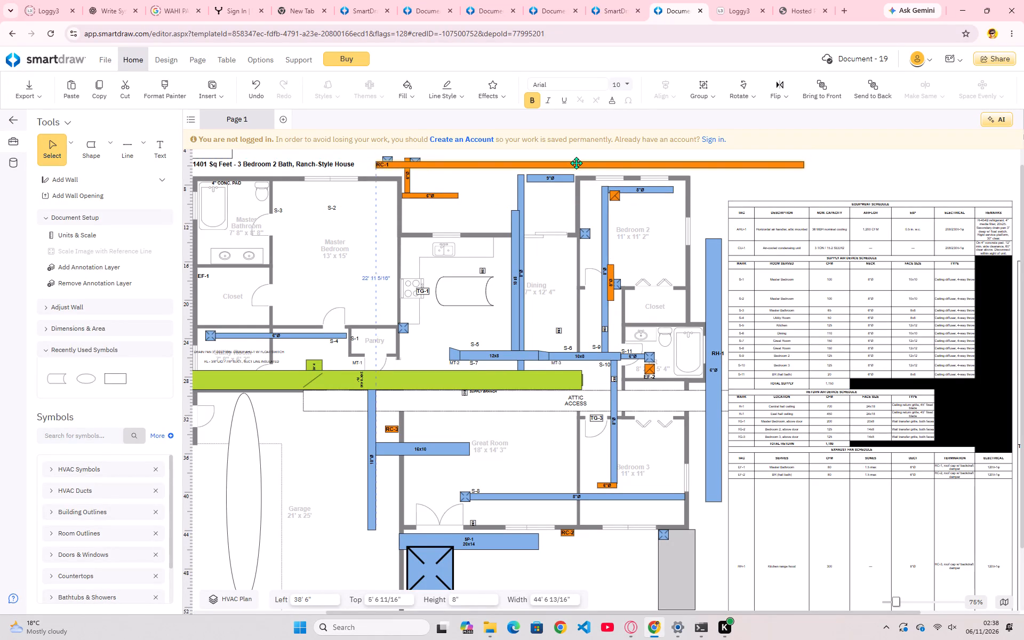
left_click_drag(576, 163, 574, 174)
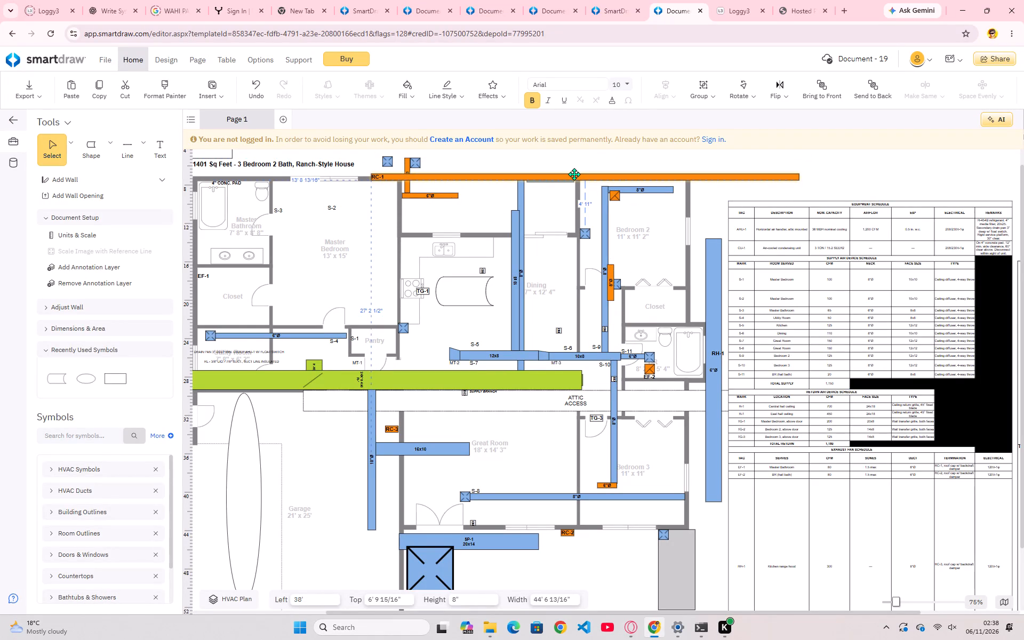
left_click_drag(574, 174, 553, 169)
left_click(410, 154)
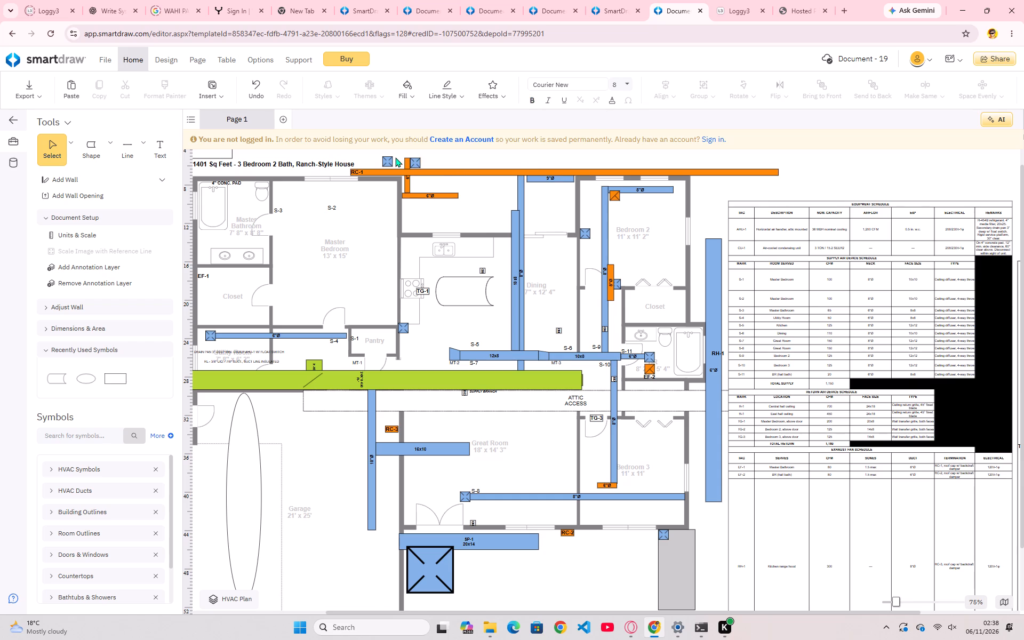
Move the left blue diffuser beside the plan title to just beneath the RC-1 duct, at about Left 42 ft 1 in, Top 7 ft 1 in.
left_click(395, 157)
left_click_drag(391, 158, 414, 171)
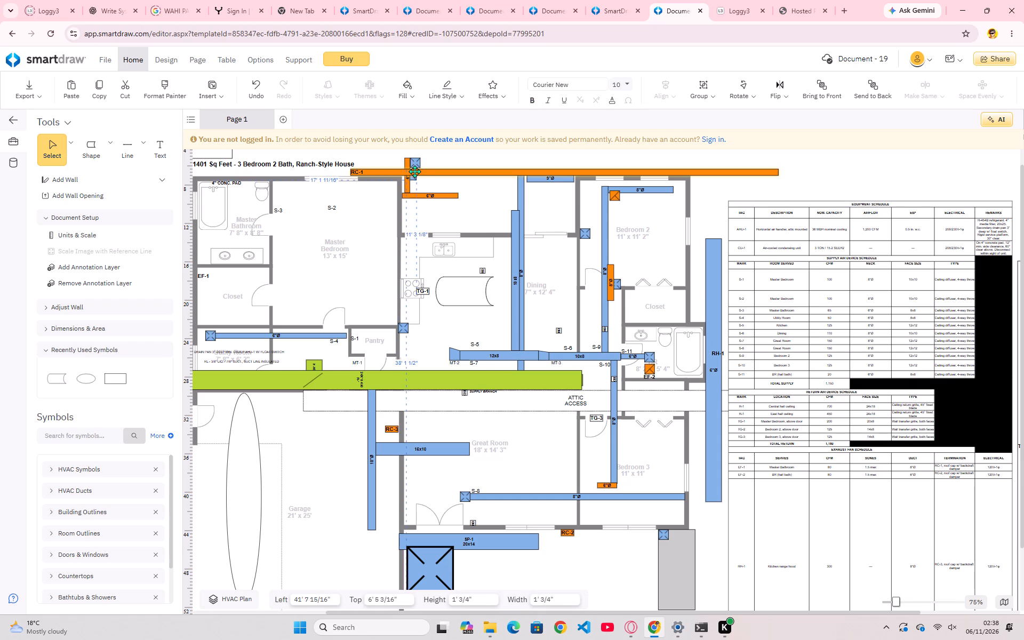
left_click_drag(414, 171, 421, 175)
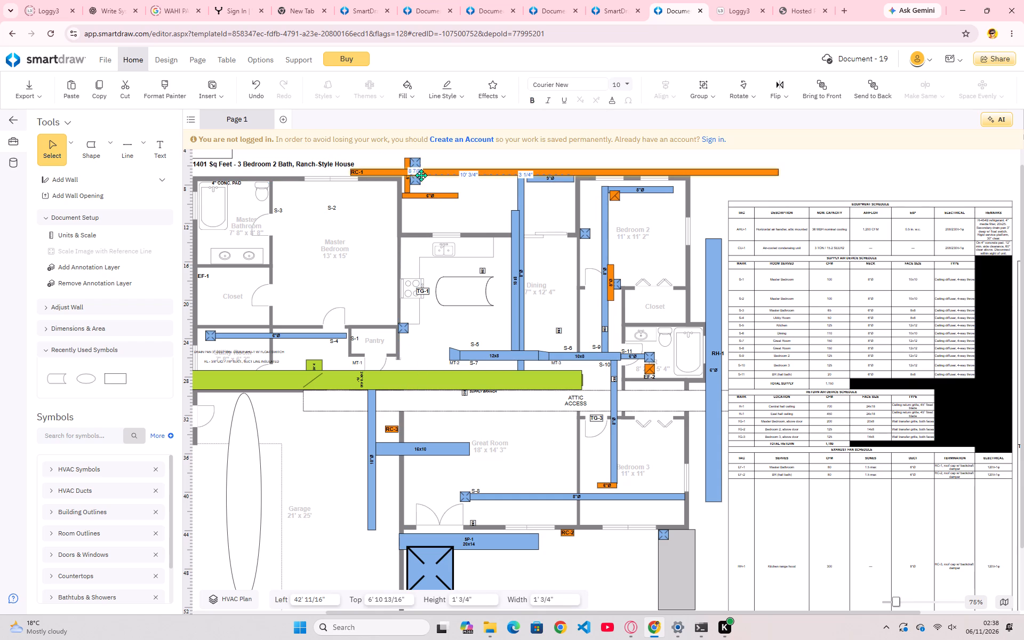
left_click_drag(421, 175, 420, 178)
left_click(420, 208)
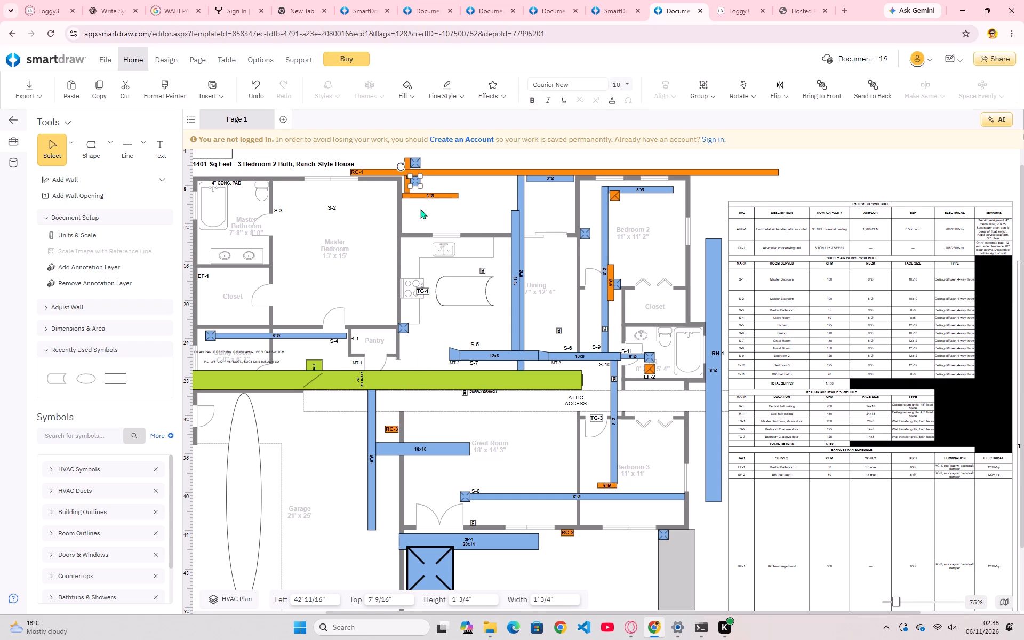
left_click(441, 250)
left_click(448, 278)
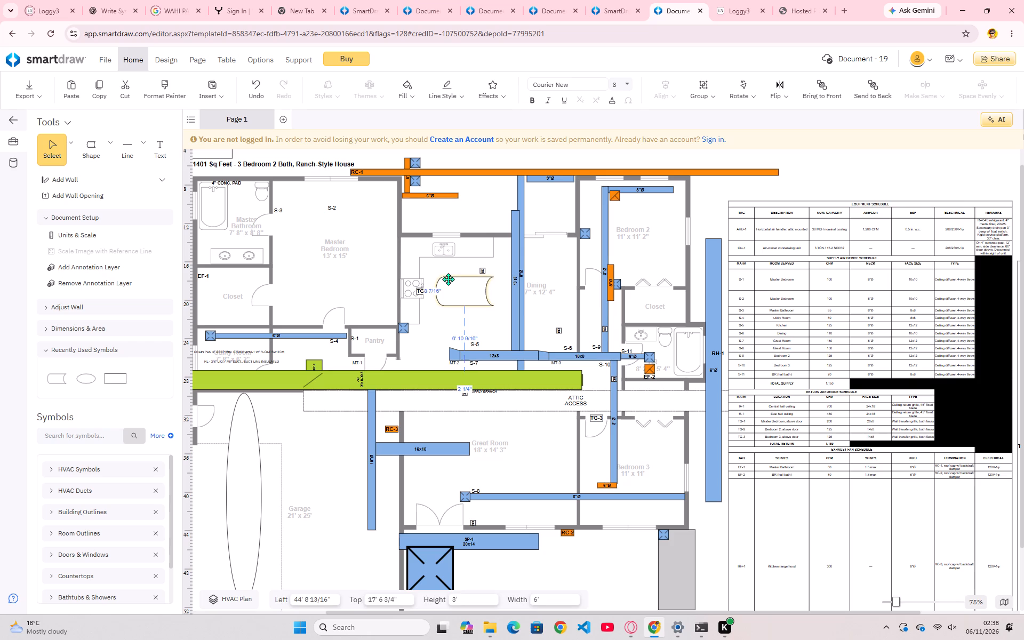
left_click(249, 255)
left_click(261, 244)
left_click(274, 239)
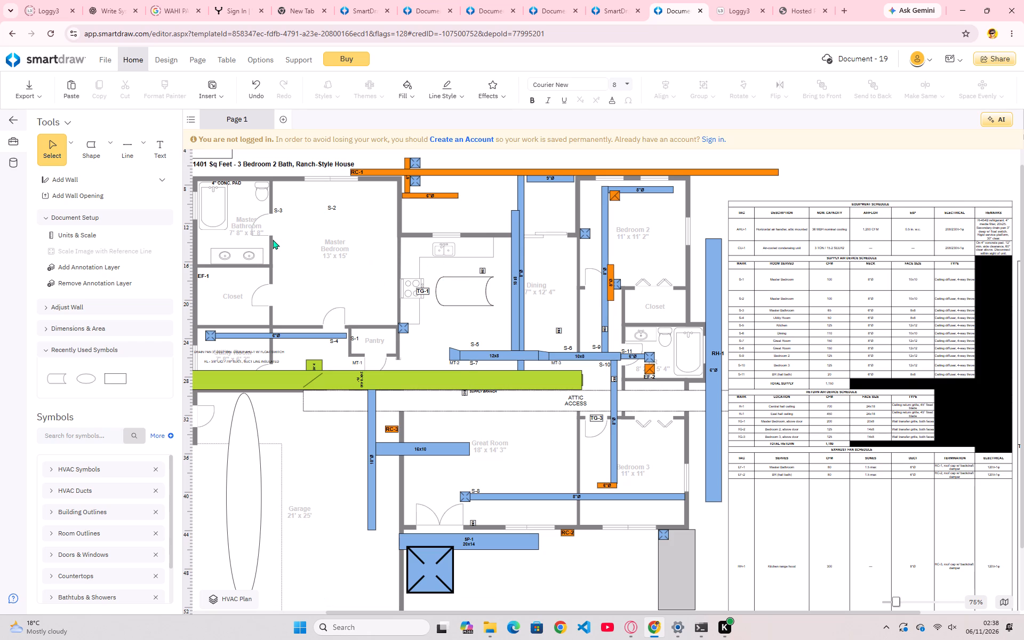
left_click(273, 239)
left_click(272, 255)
Shift the horizontal blue duct below the Master Bedroom right to the Pantry wall, at about Left 259 in, Top 280 in.
left_click_drag(339, 335, 350, 331)
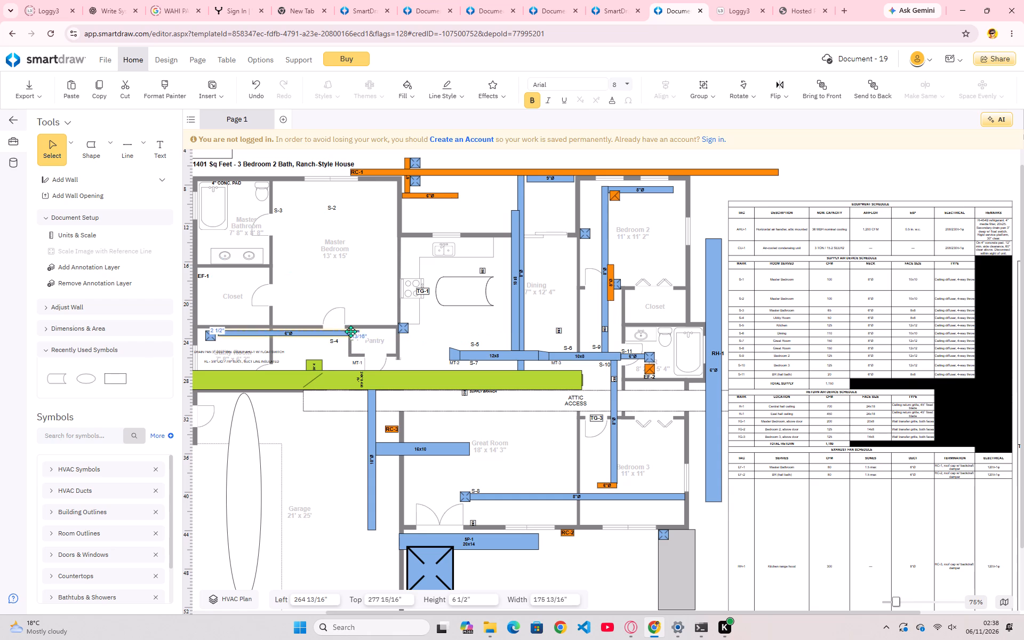
left_click_drag(350, 331, 347, 334)
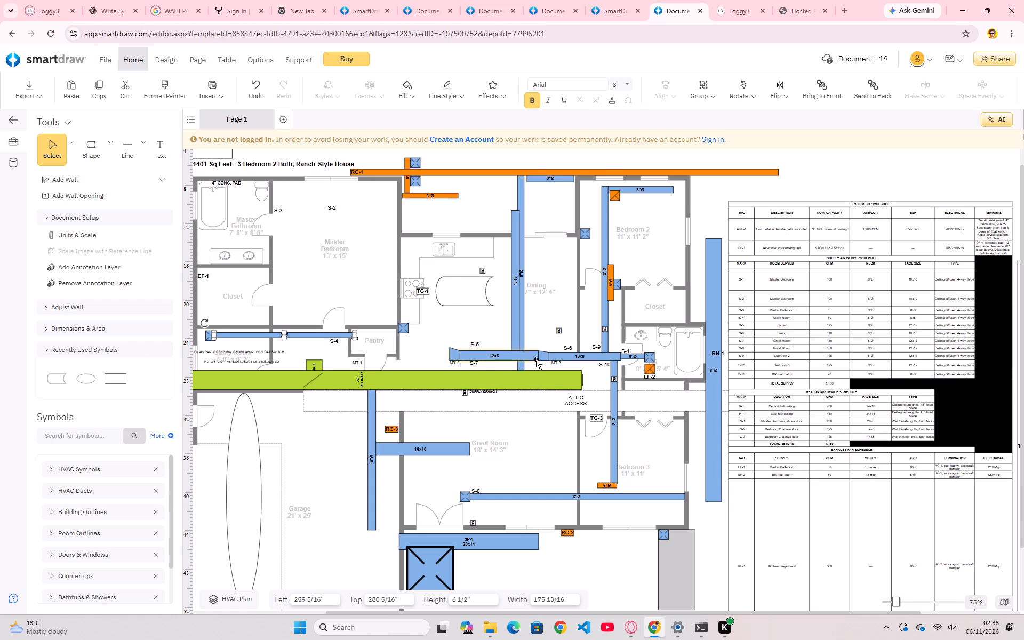
Move the blue 12x8 duct into the upper Great Room, at about Left 490 in, Top 376 in.
left_click_drag(536, 359, 473, 418)
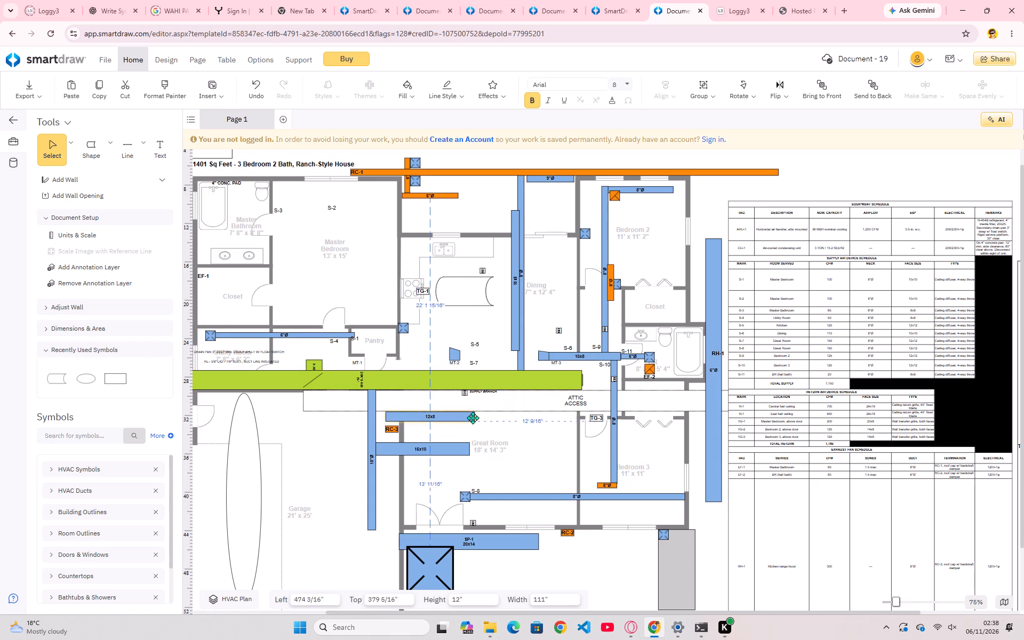
left_click_drag(473, 418, 484, 418)
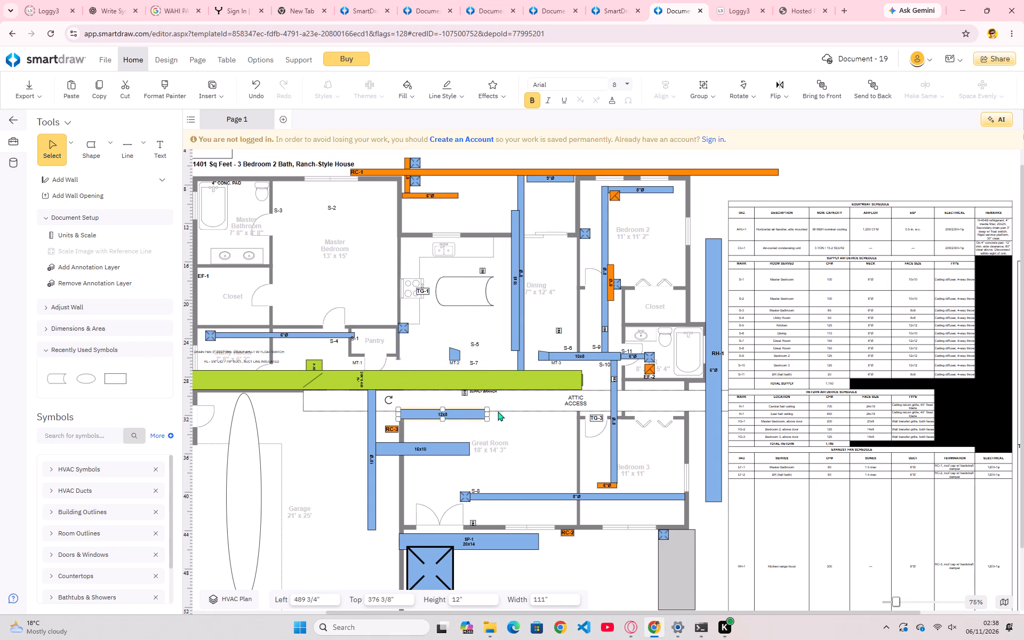
Move the blue 10x8 duct against the right end of the 12x8 duct, at about Left 592 in, Top 377 in.
left_click(555, 349)
left_click_drag(558, 356, 535, 406)
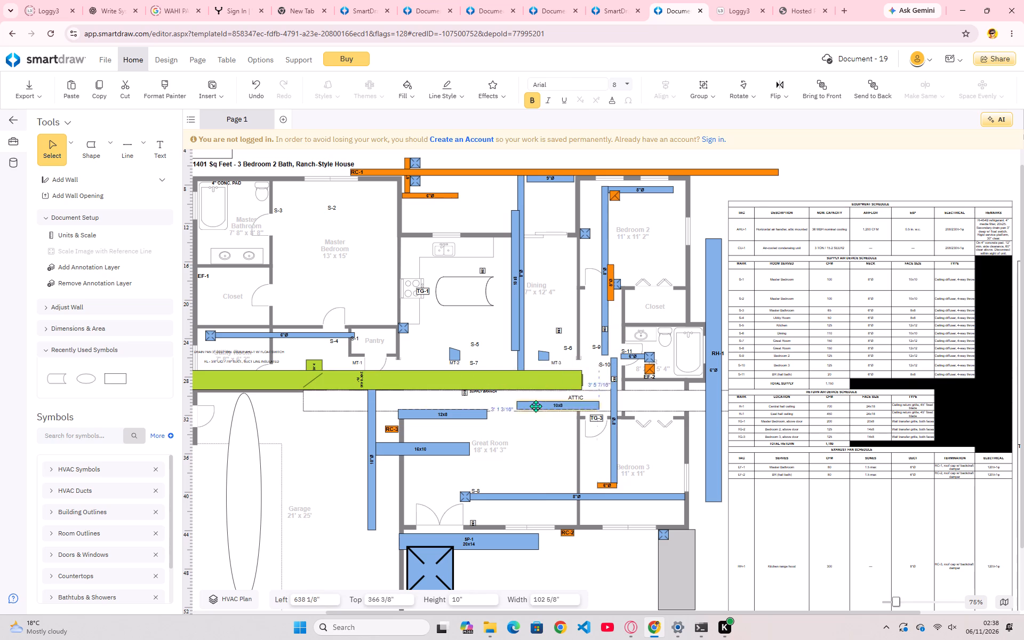
left_click_drag(535, 406, 500, 415)
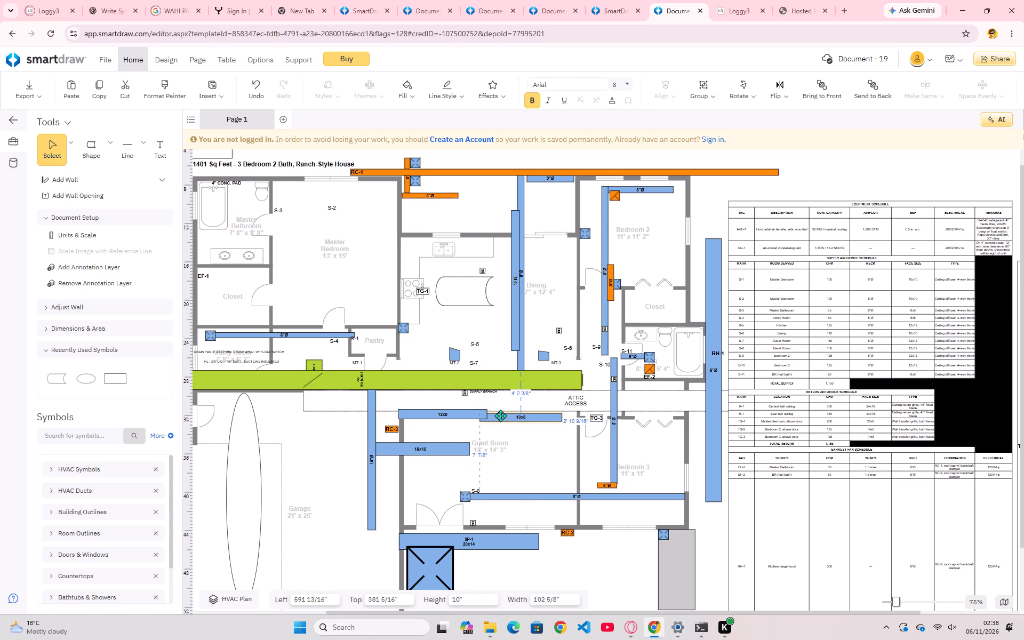
left_click_drag(500, 415, 500, 412)
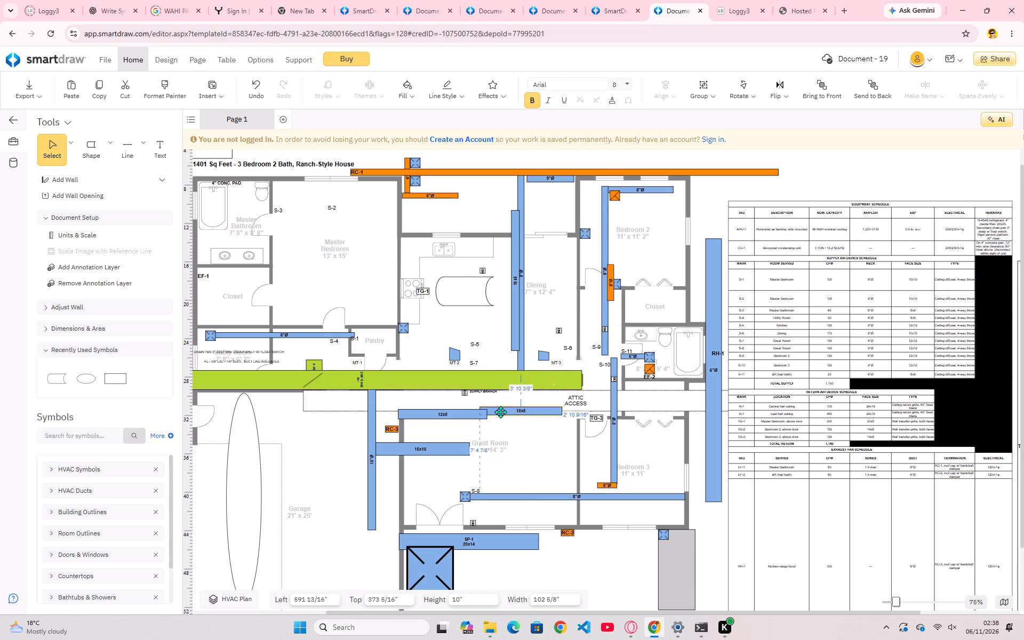
left_click_drag(500, 412, 500, 413)
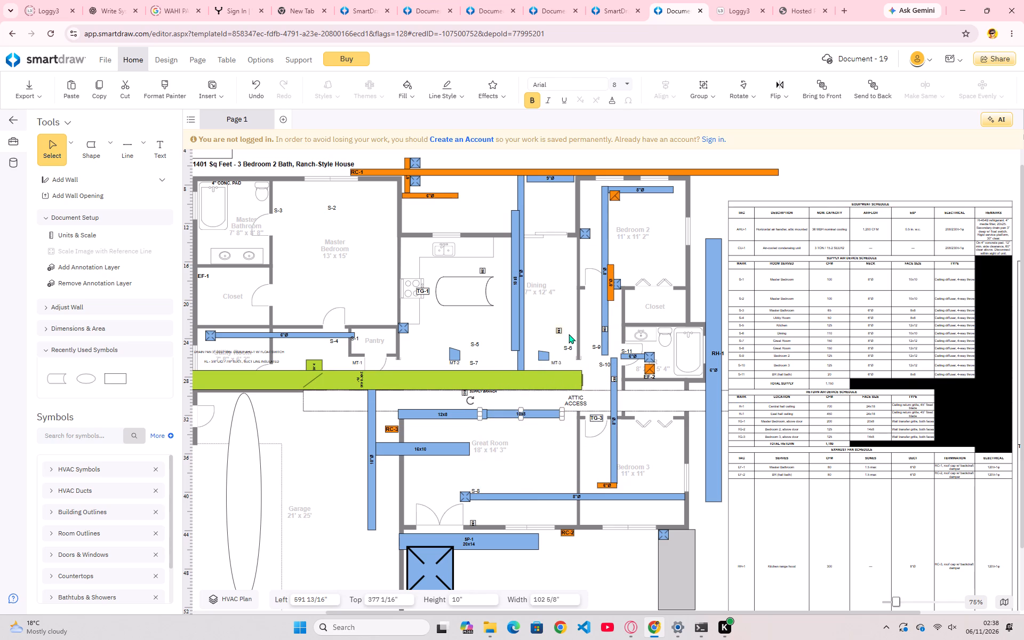
Move the short blue duct near S-11 to the right end of the 10x8 duct, at about Left 693 in, Top 379 in.
left_click(576, 353)
left_click_drag(634, 353, 594, 415)
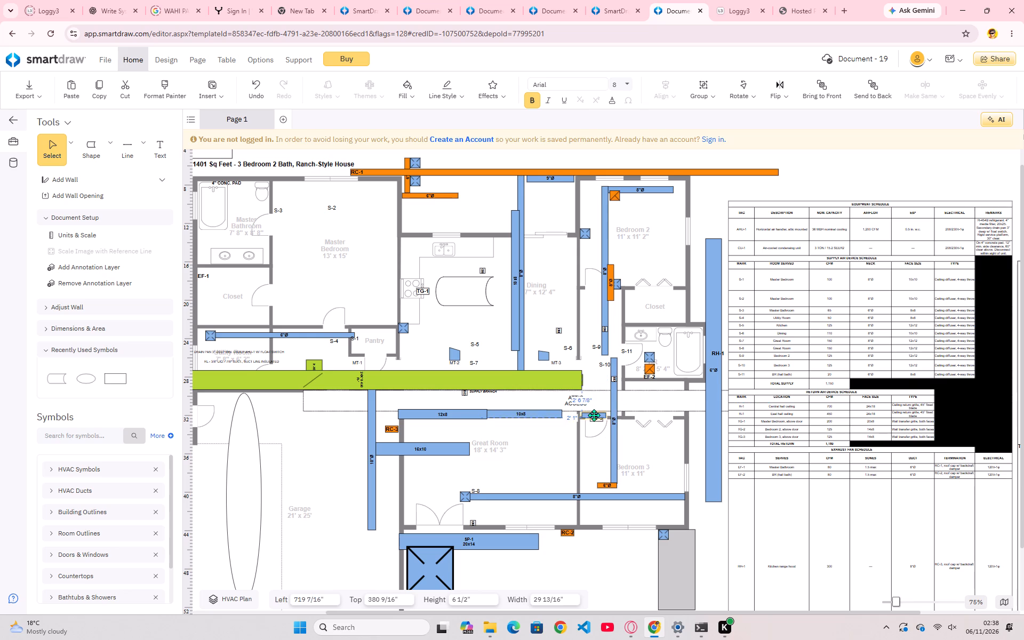
left_click_drag(594, 415, 576, 410)
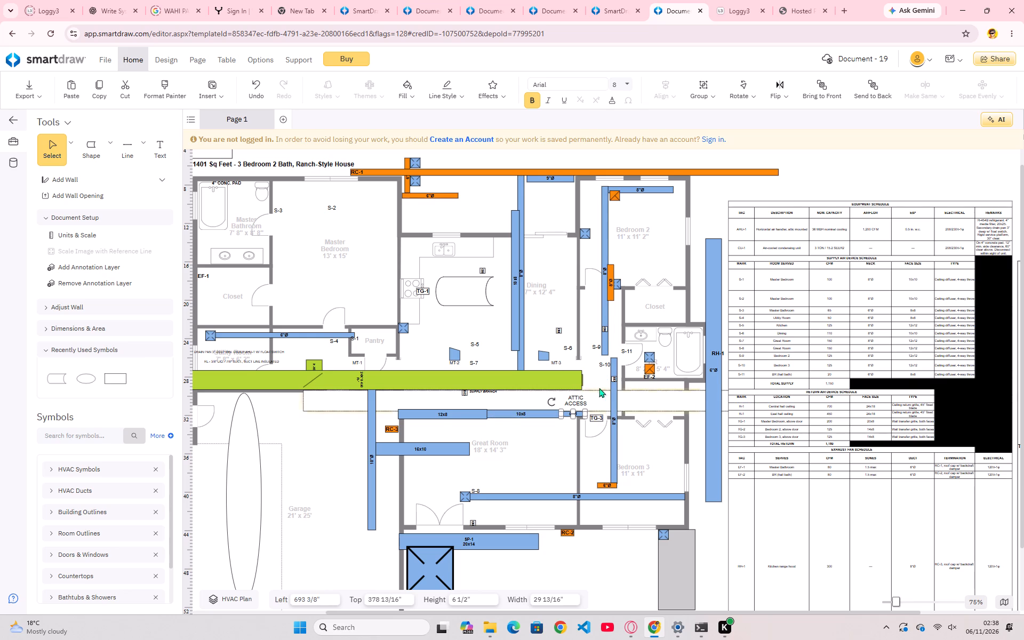
Move the orange diffuser from the small bathroom into upper Bedroom 3, at about Left 67 ft 11 in, Top 32 ft 9 in.
left_click_drag(645, 366, 655, 414)
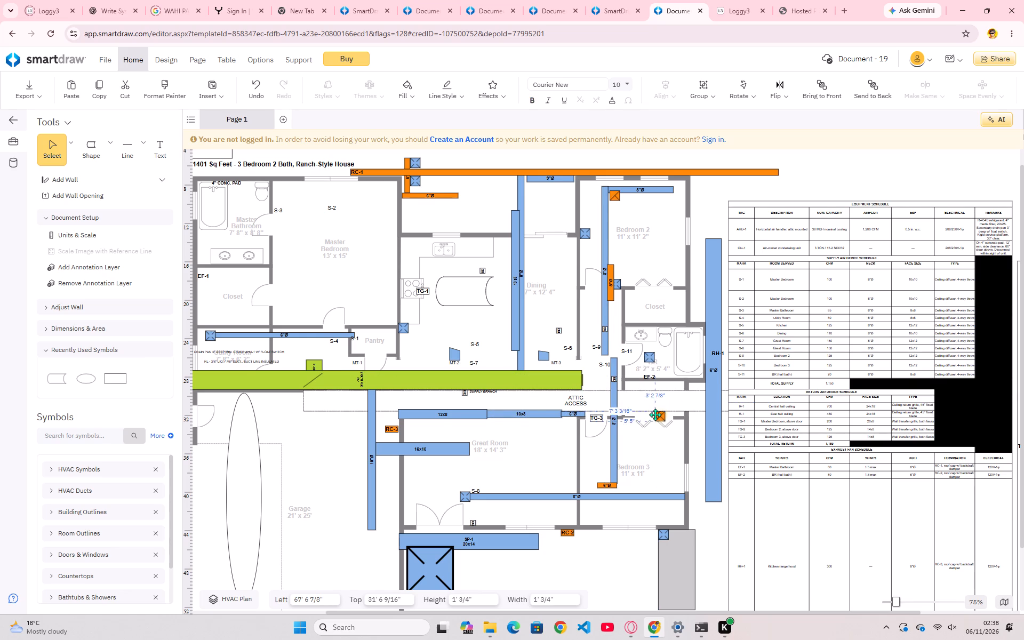
left_click_drag(655, 414, 658, 425)
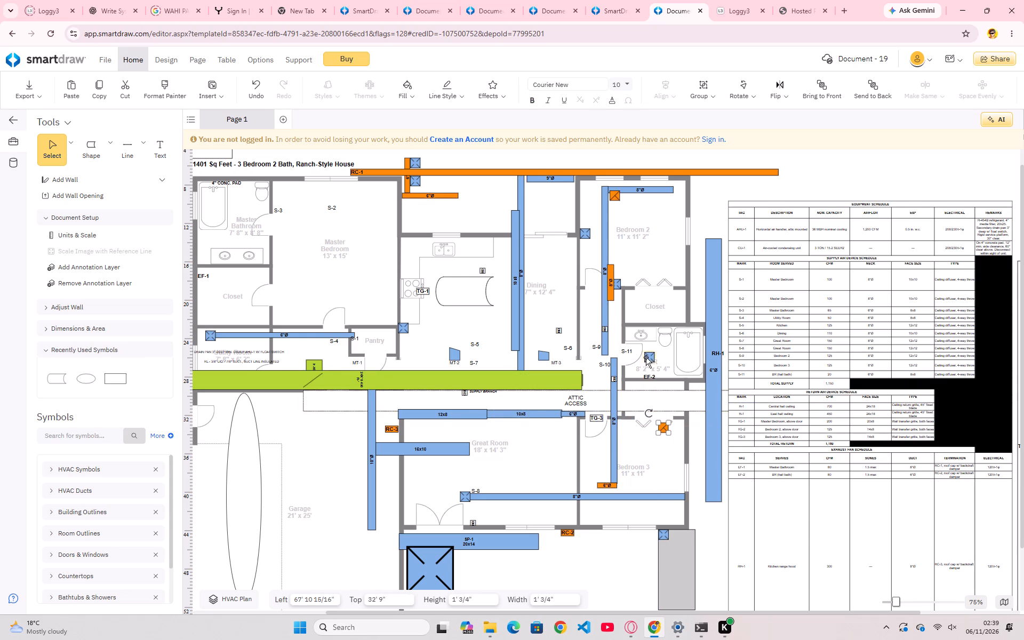
Move the blue bathroom diffuser into Bedroom 3 beside the orange diffuser, at about Left 65 ft 9 in, Top 32 ft 9 in.
left_click_drag(646, 357, 650, 426)
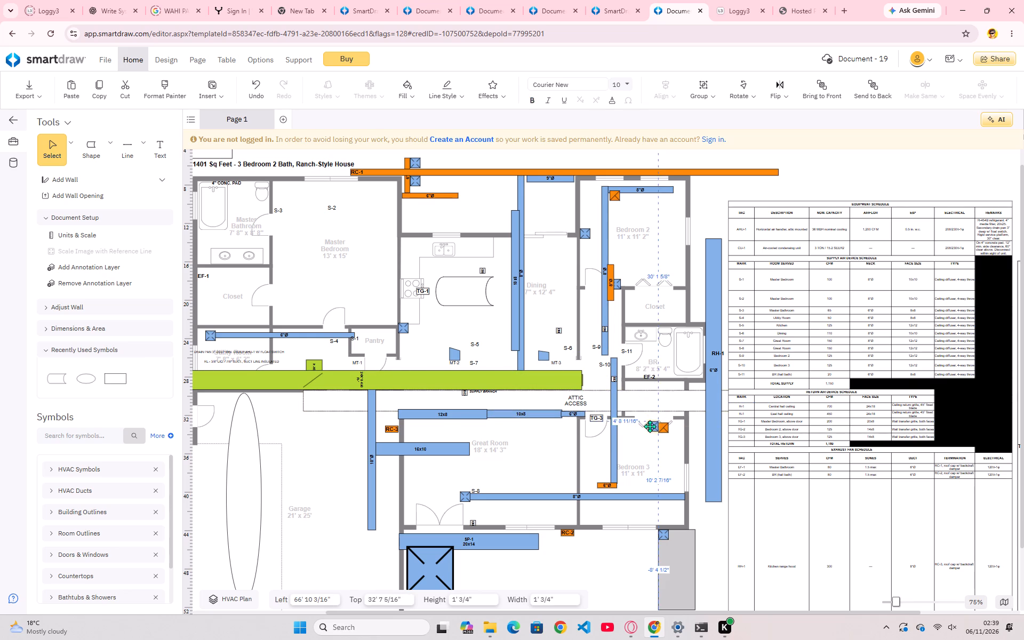
left_click_drag(650, 426, 639, 427)
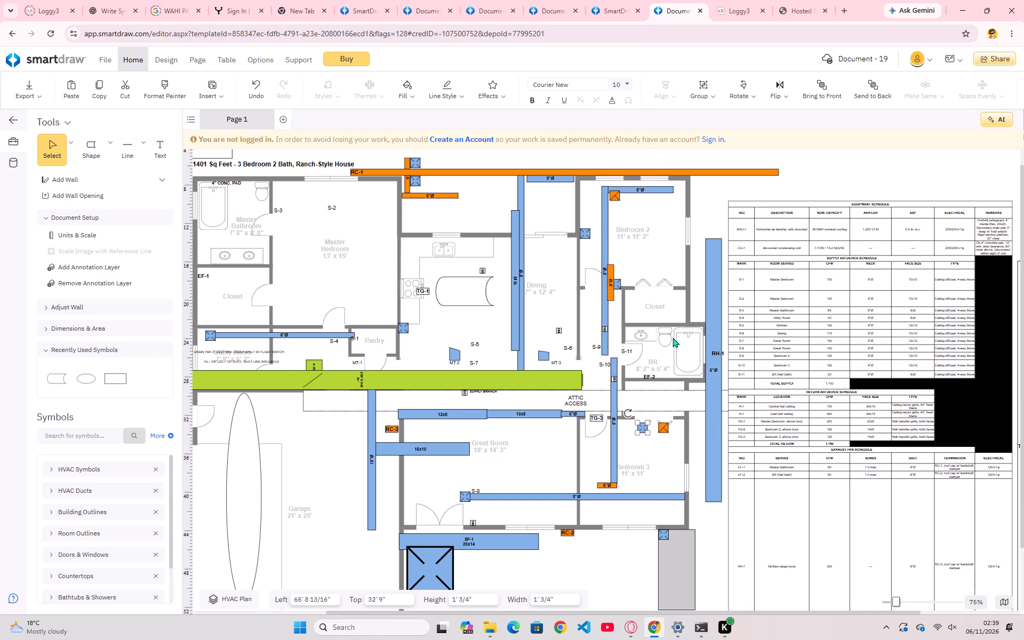
left_click(660, 326)
left_click(660, 283)
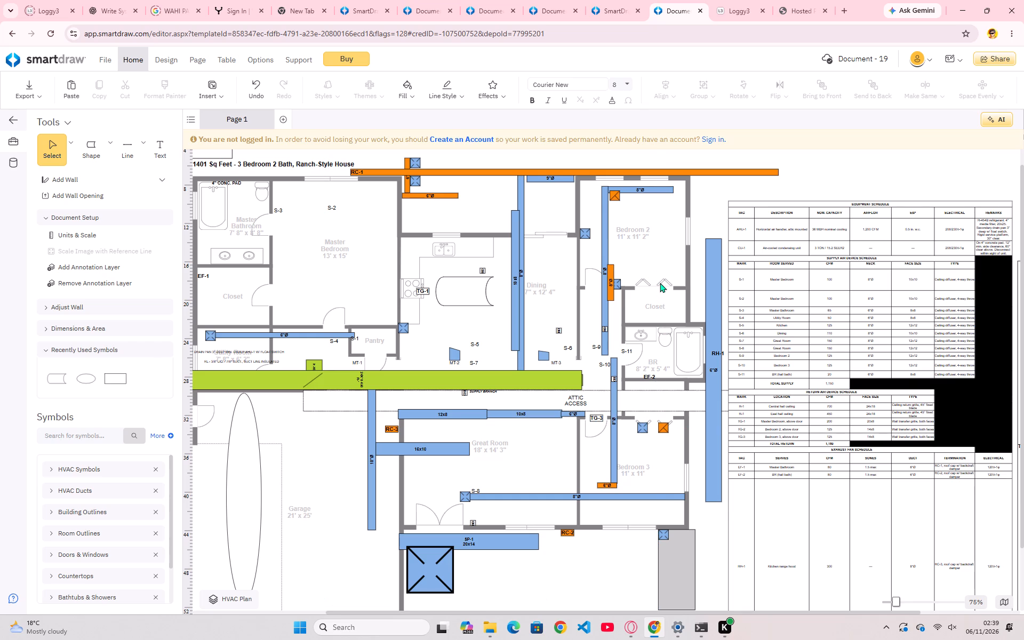
Move the blue diffuser near the Bedroom 2 closet up to directly beneath the room's orange diffuser.
left_click_drag(618, 286, 631, 223)
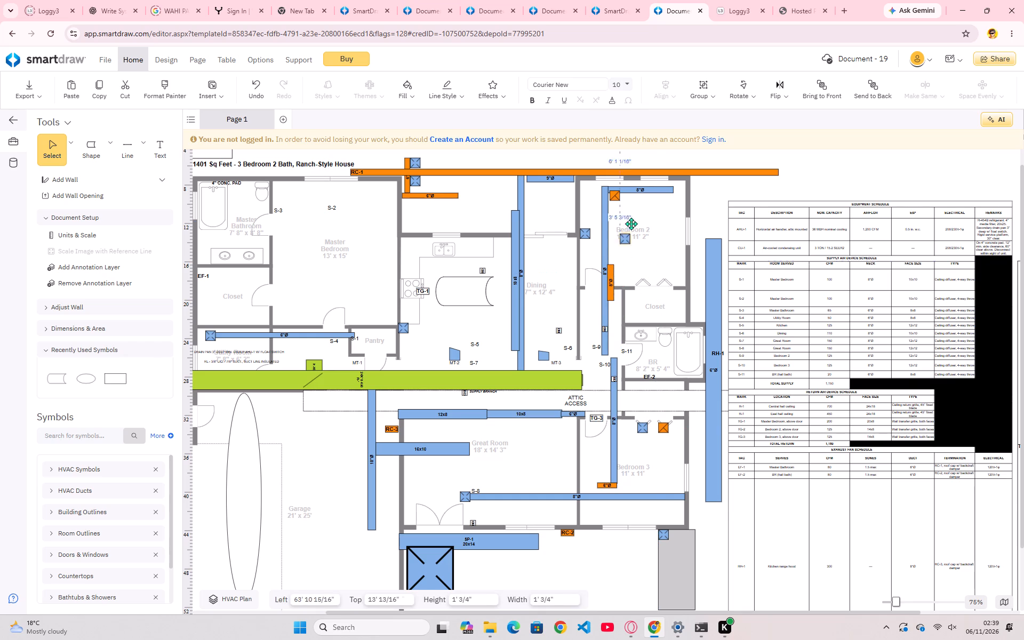
left_click_drag(631, 223, 617, 207)
Move the blue diffuser on the Dining and Bedroom 2 wall onto Dining's vertical blue duct, at about Left 53 ft 5 in, Top 13 ft 4 in.
left_click_drag(588, 233, 569, 239)
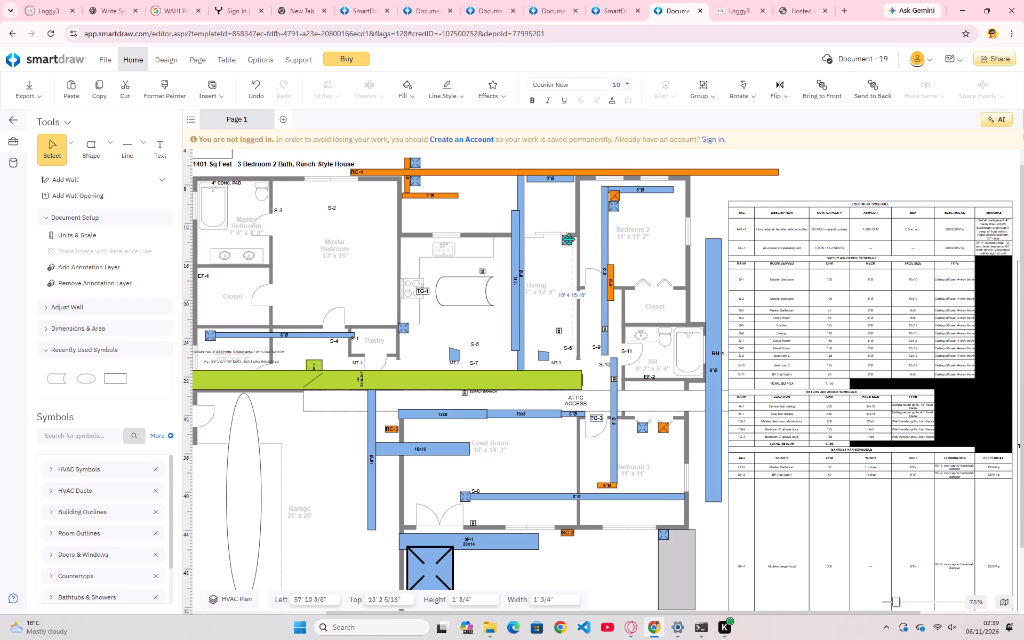
left_click_drag(569, 239, 531, 247)
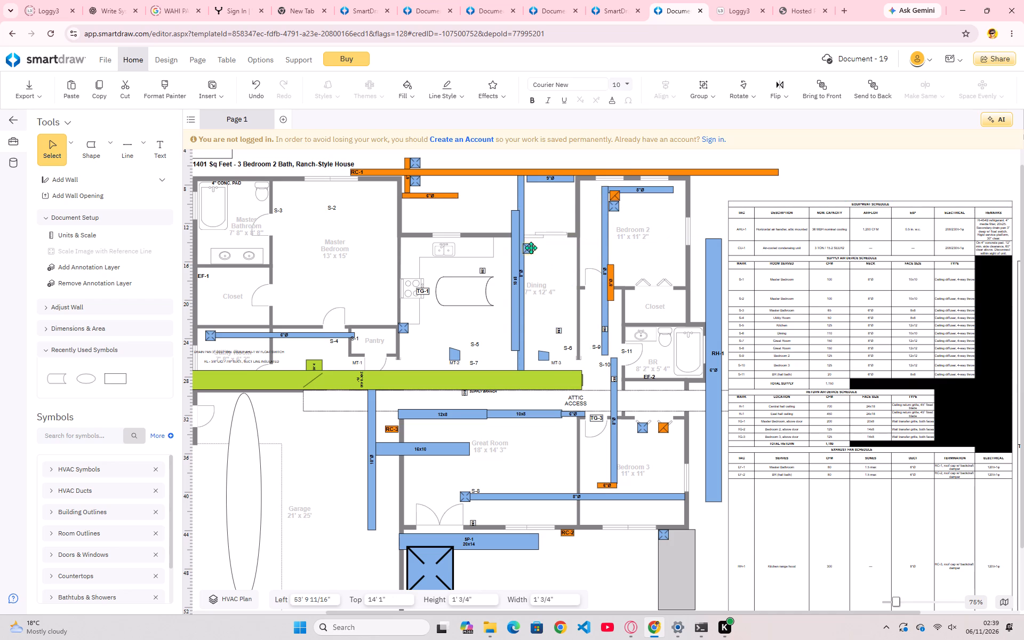
left_click_drag(531, 247, 529, 241)
left_click(486, 234)
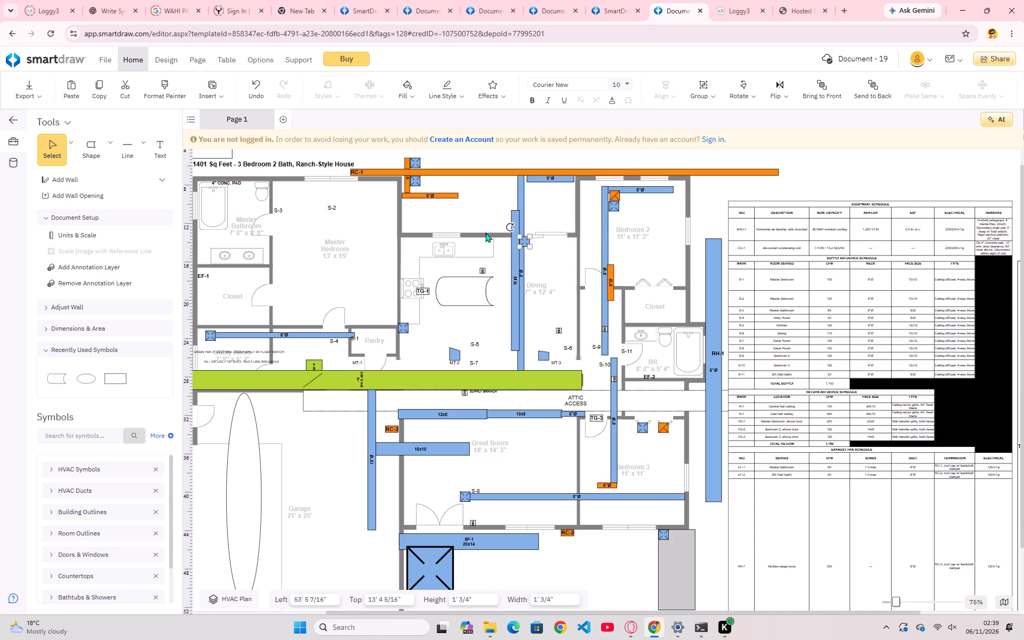
Lengthen the horizontal orange duct above the kitchen to about 147 in, reaching the vertical blue duct.
left_click(457, 199)
left_click_drag(457, 197, 461, 195)
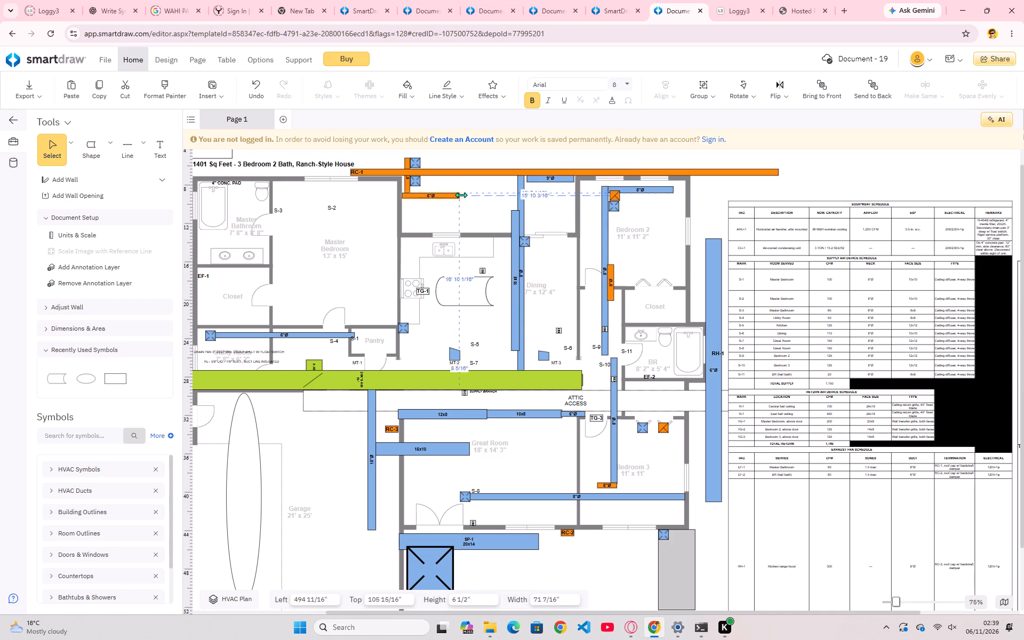
left_click_drag(461, 195, 518, 196)
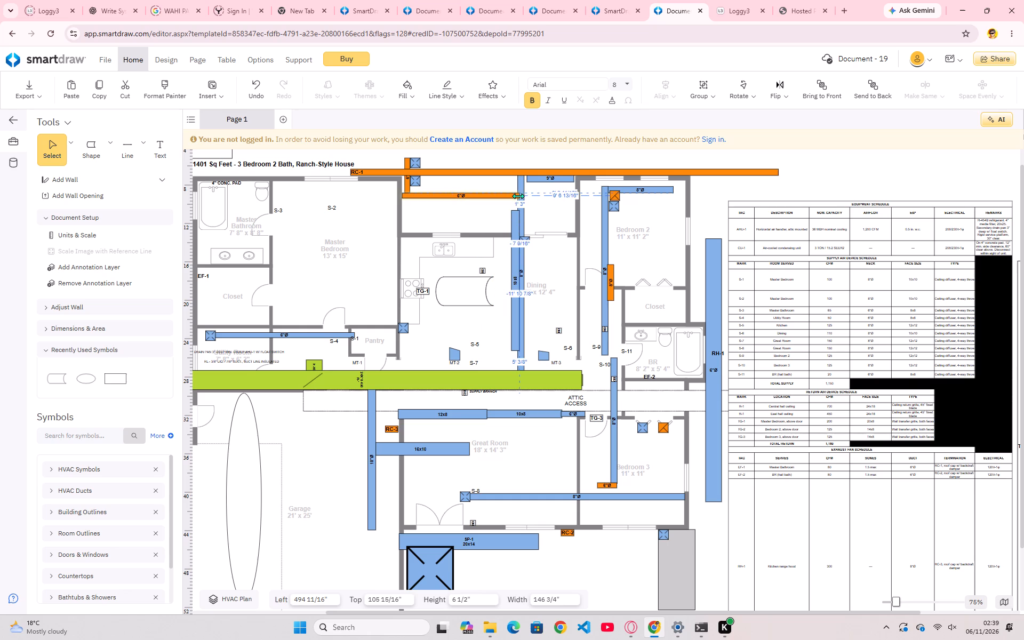
left_click_drag(518, 196, 519, 196)
Move the short horizontal blue duct above Dining into Bedroom 2, just above that room's horizontal blue duct.
left_click_drag(549, 179, 603, 190)
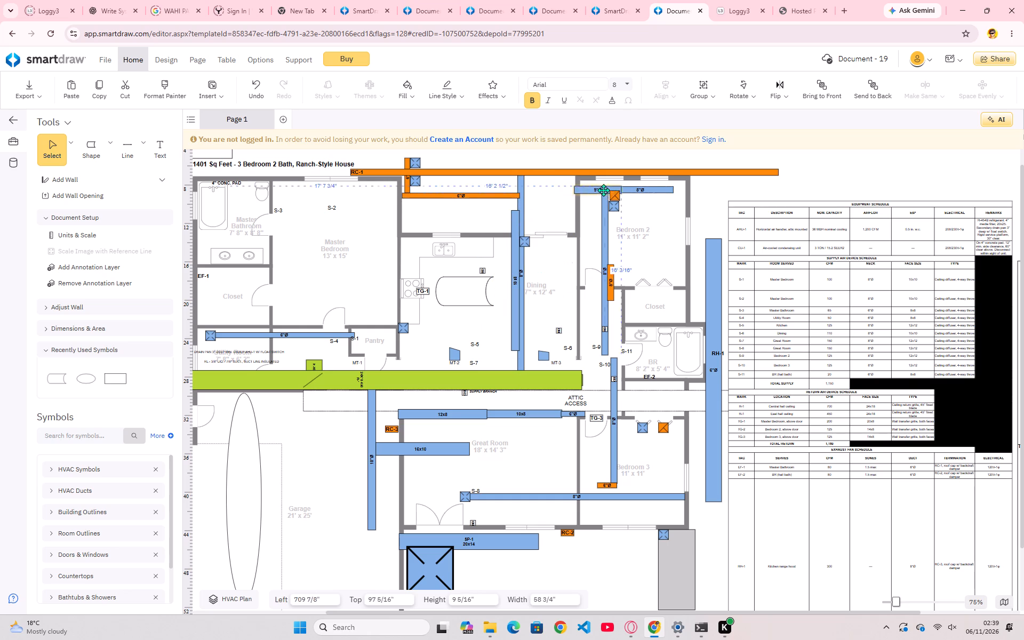
left_click_drag(603, 190, 641, 184)
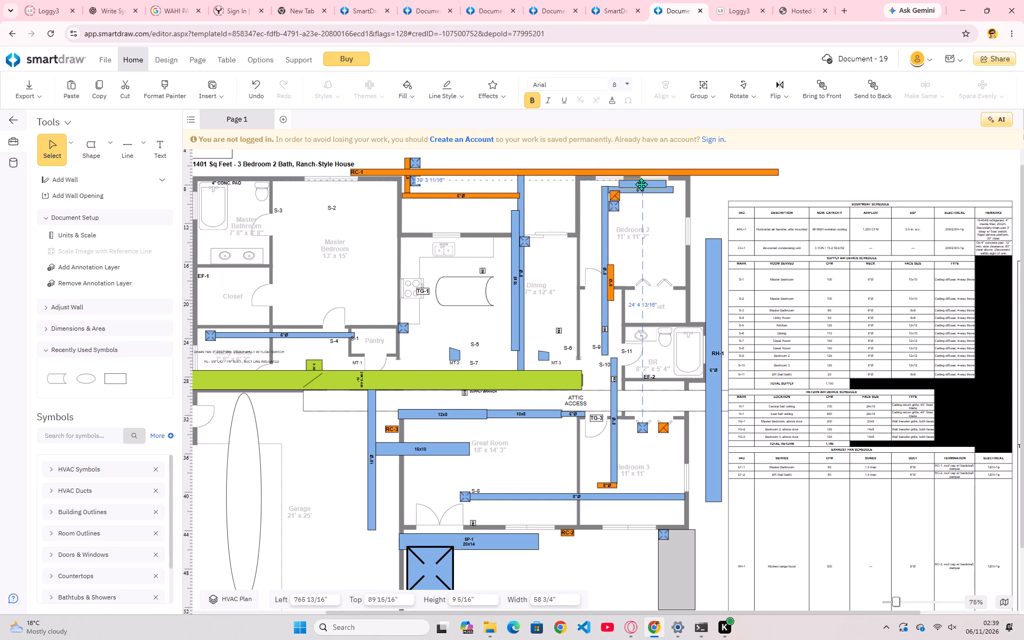
left_click_drag(641, 184, 646, 183)
left_click(646, 204)
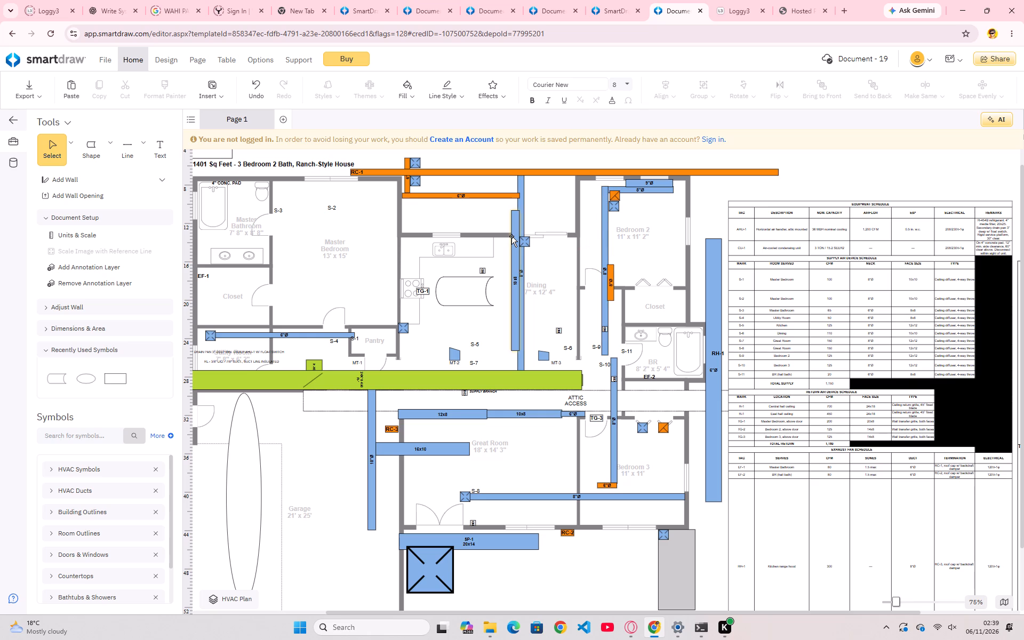
Move the wider vertical blue duct between the kitchen and Dining up to the orange duct, at about Left 549 in, Top 194 in.
left_click_drag(511, 236, 513, 223)
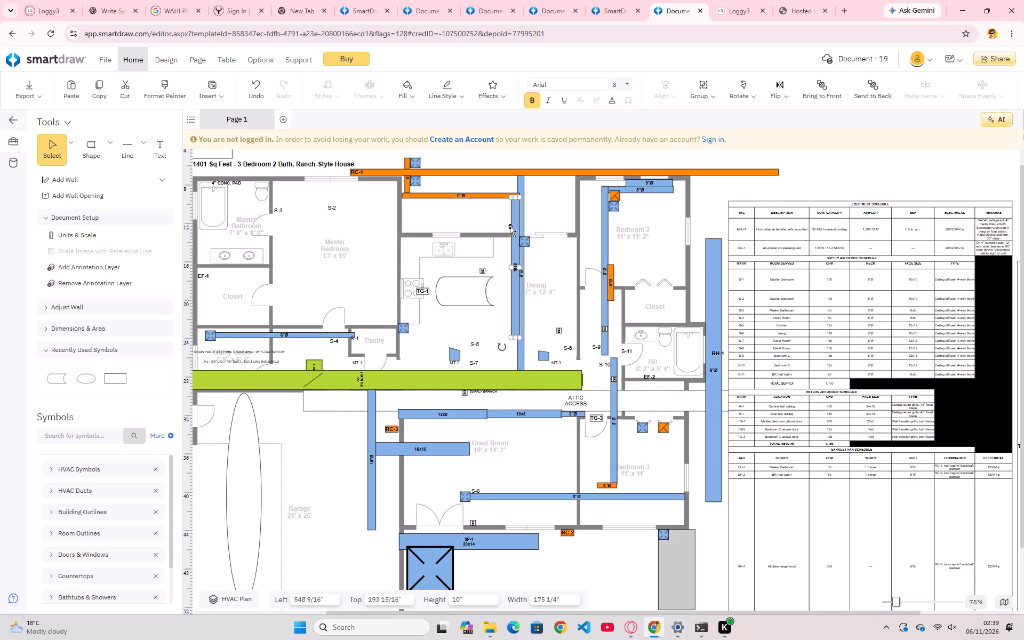
left_click(485, 238)
left_click(485, 234)
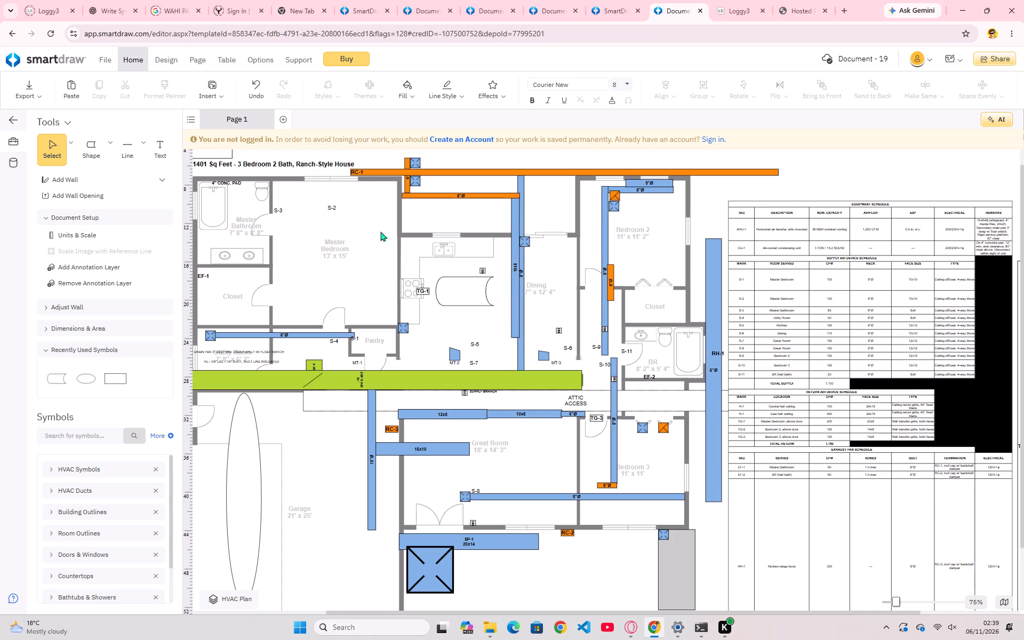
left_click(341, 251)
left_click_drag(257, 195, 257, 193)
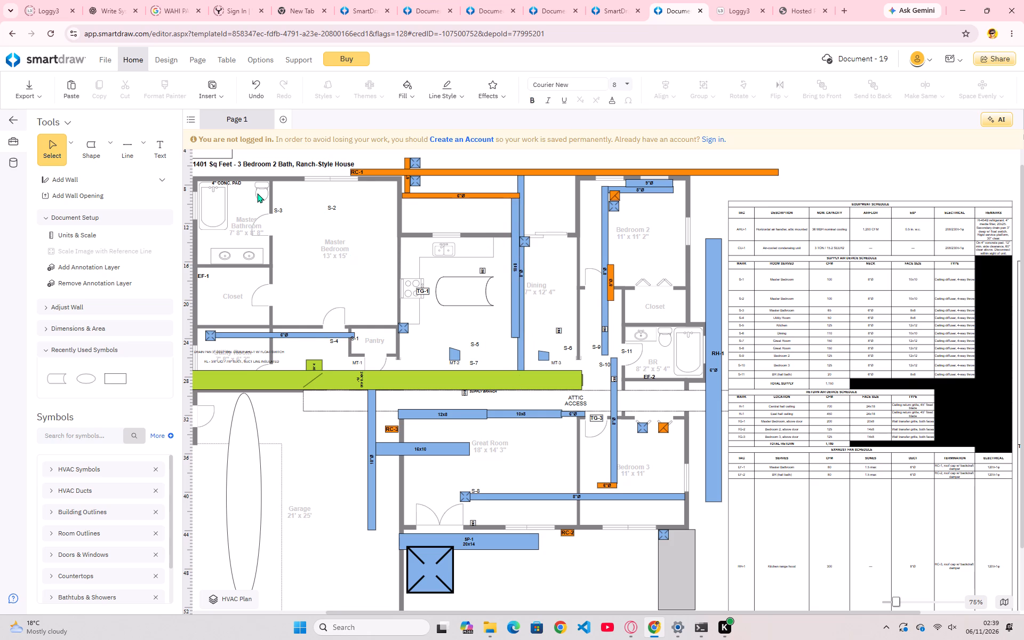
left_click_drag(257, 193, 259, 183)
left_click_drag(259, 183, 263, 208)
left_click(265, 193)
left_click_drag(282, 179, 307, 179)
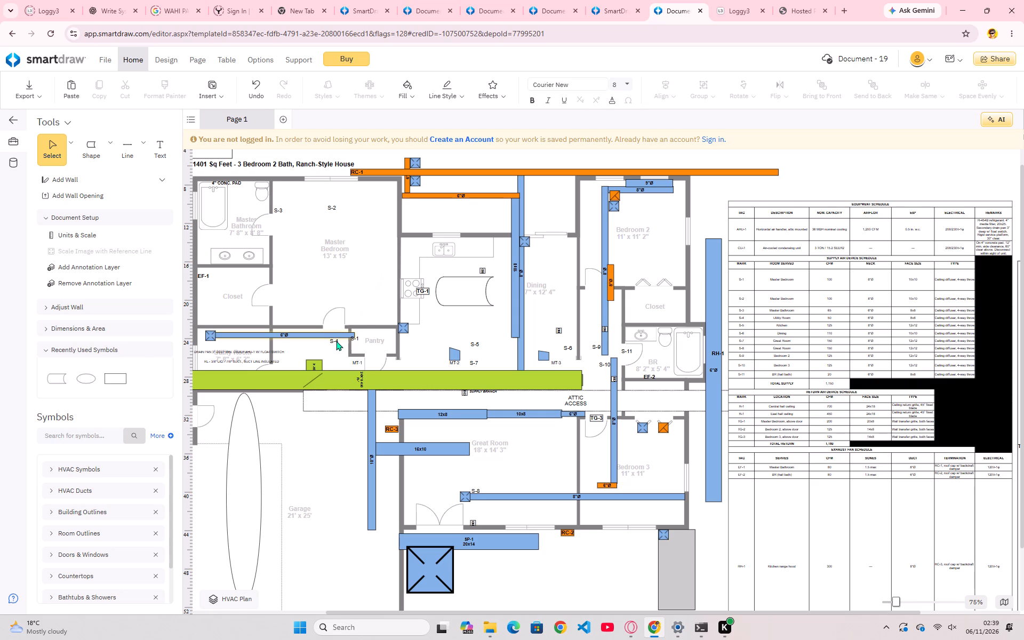
Move the S-4 label away from S-1, farther from the pantry, to about Left 32 ft 1 in, Top 23 ft 5 in.
left_click_drag(336, 338, 318, 337)
left_click_drag(318, 337, 326, 333)
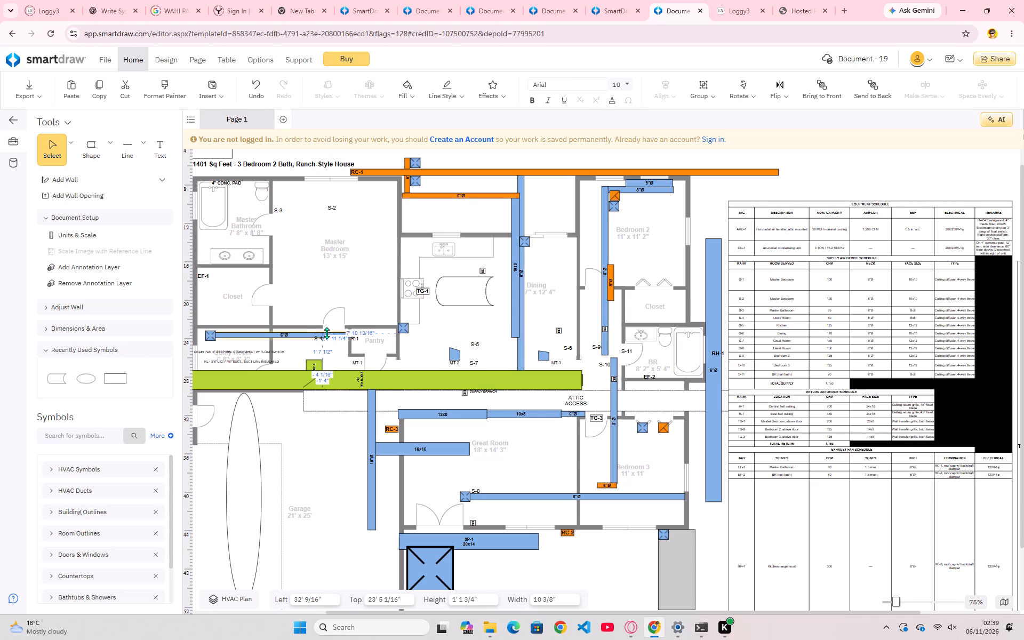
left_click_drag(326, 333, 305, 337)
Move the horizontal blue duct near S-4 up onto the wall line below the closet, at about Left 239 in, Top 266 in.
left_click_drag(294, 337, 291, 317)
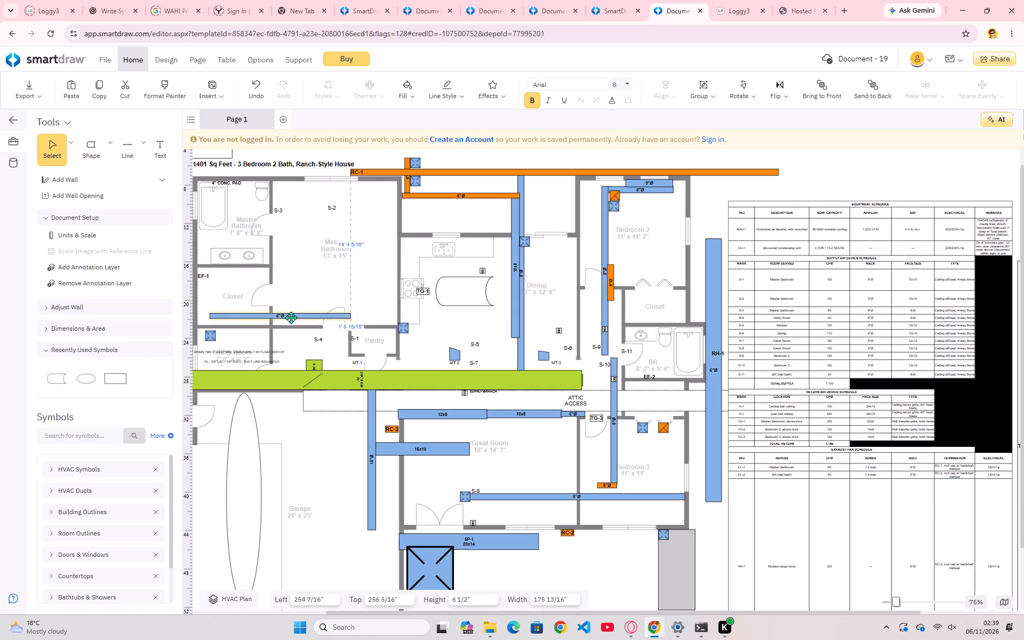
left_click_drag(291, 317, 279, 323)
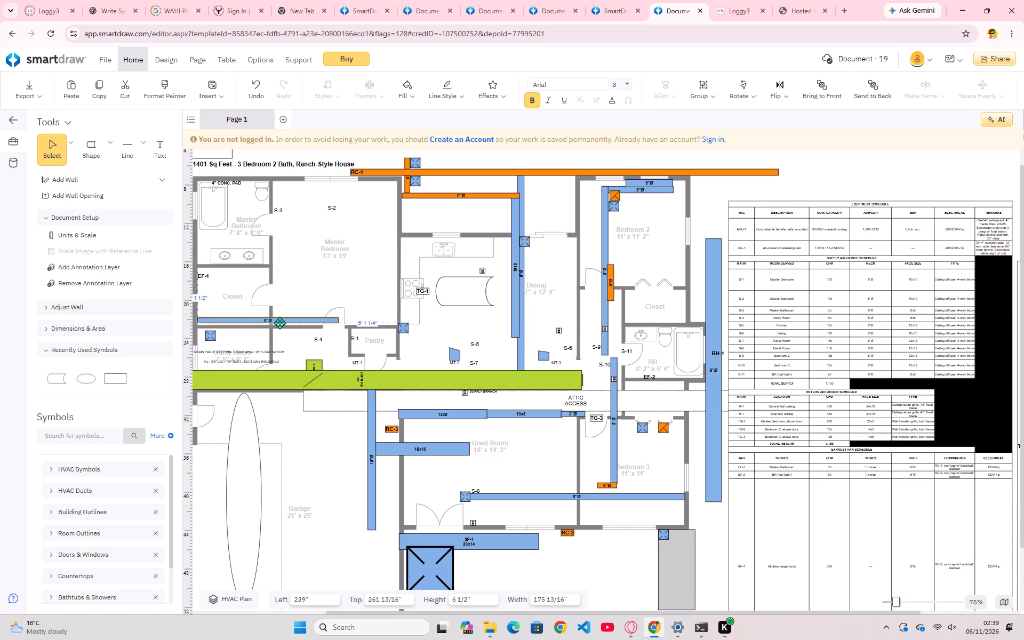
left_click_drag(279, 323, 278, 325)
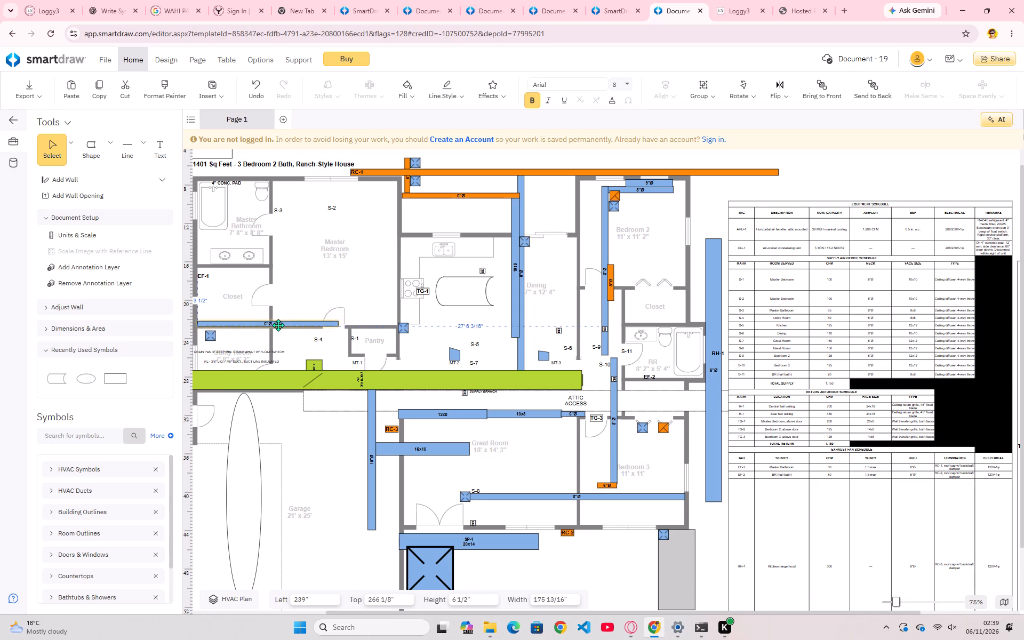
left_click_drag(278, 325, 277, 324)
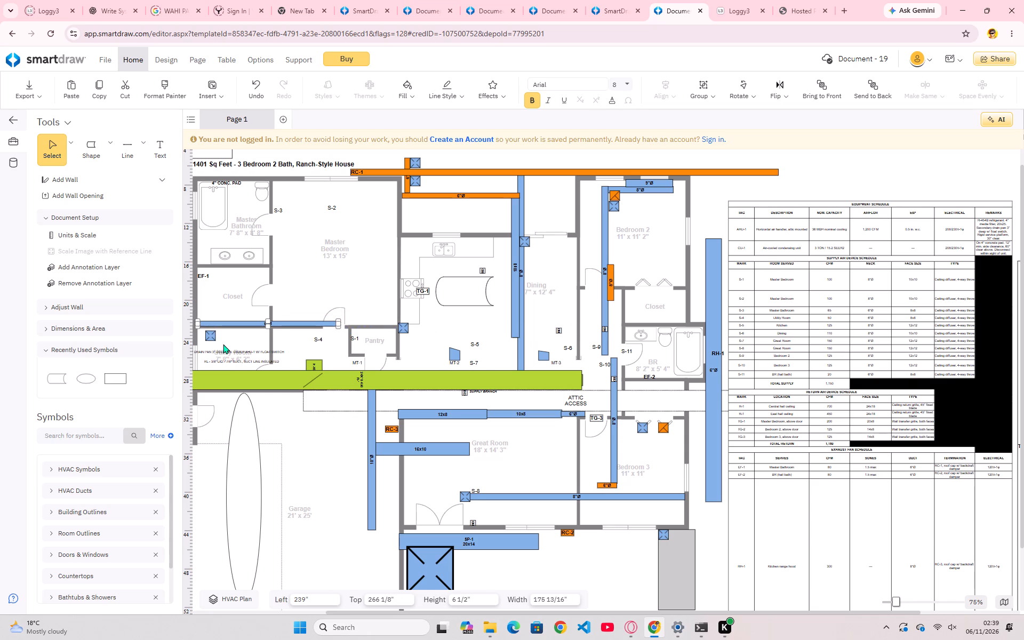
Move the blue diffuser below the closet down to the garage's top wall, at about Left 20 ft 4 in, Top 28 ft 11 in.
left_click_drag(217, 329, 219, 339)
left_click_drag(219, 339, 221, 341)
left_click_drag(207, 335, 208, 359)
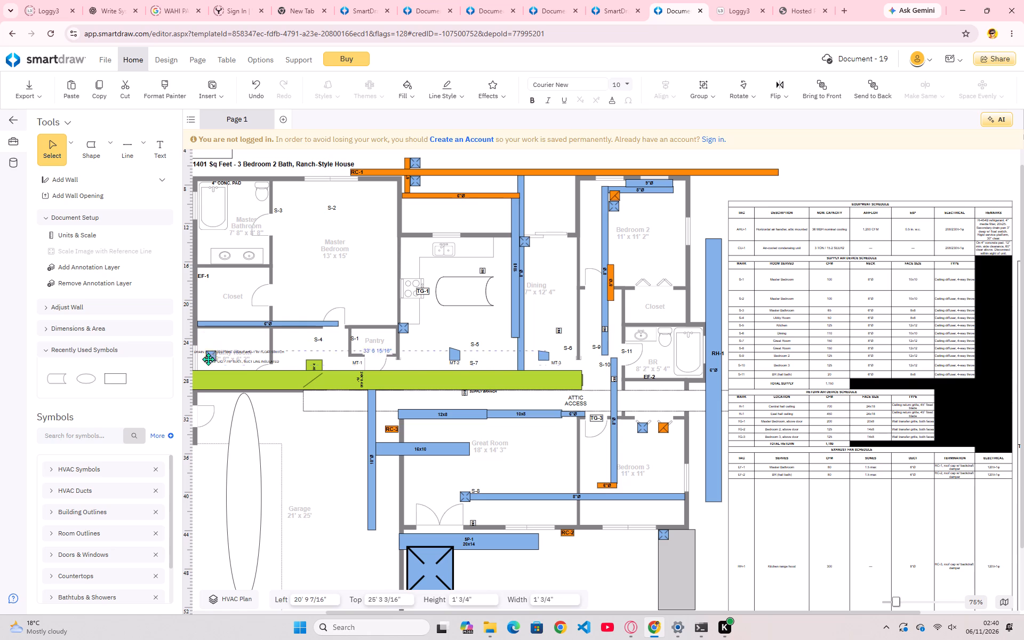
left_click_drag(208, 359, 204, 396)
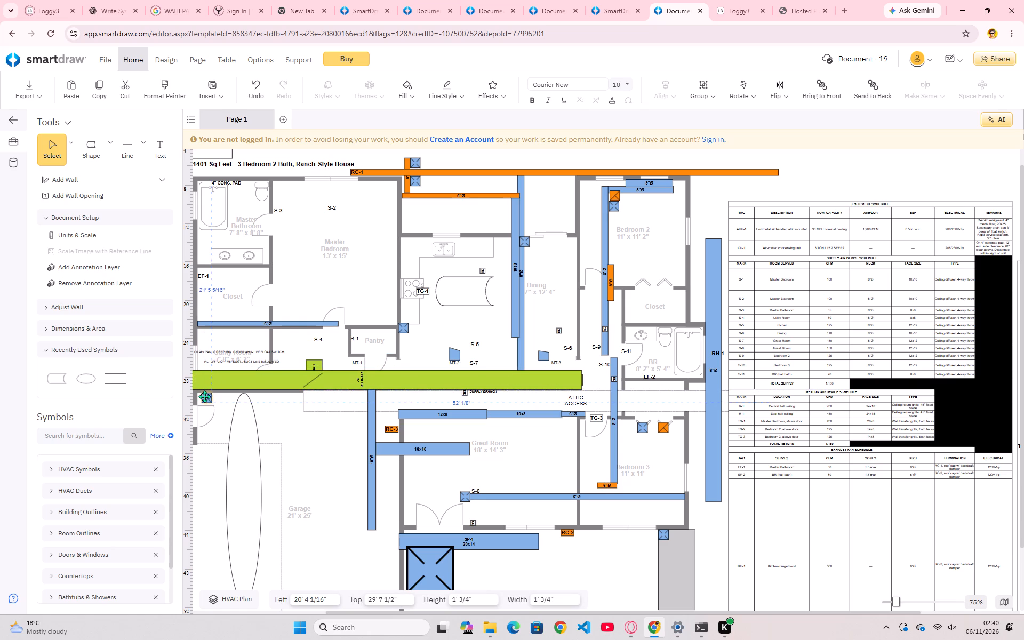
left_click_drag(204, 396, 203, 390)
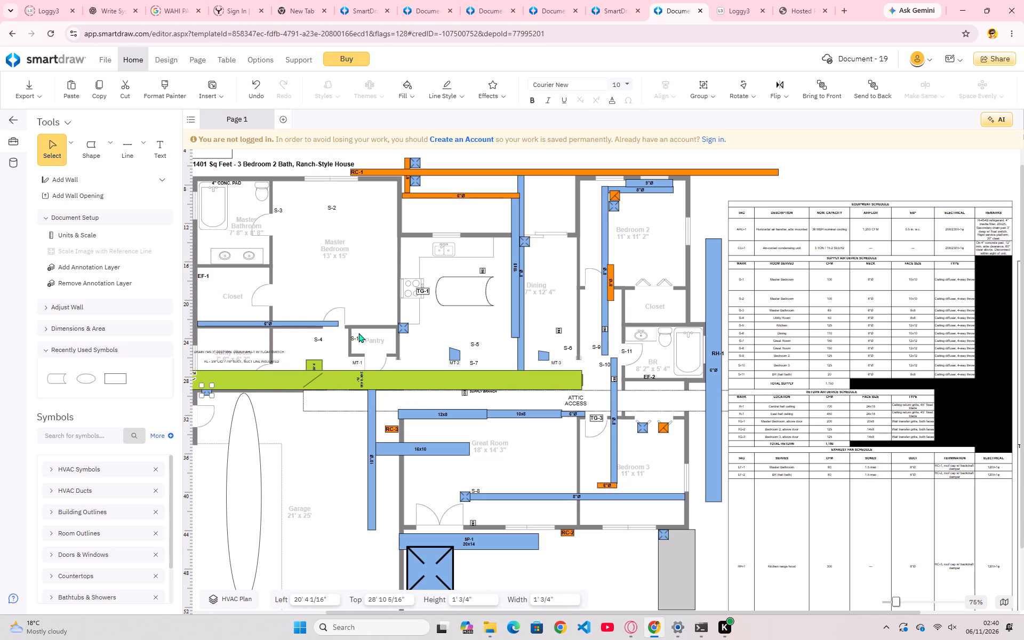
Move the wide green duct over the blue ducts at the Great Room's upper edge, at about Left 54 ft 2 in, Top 8 ft 11 in.
left_click(421, 293)
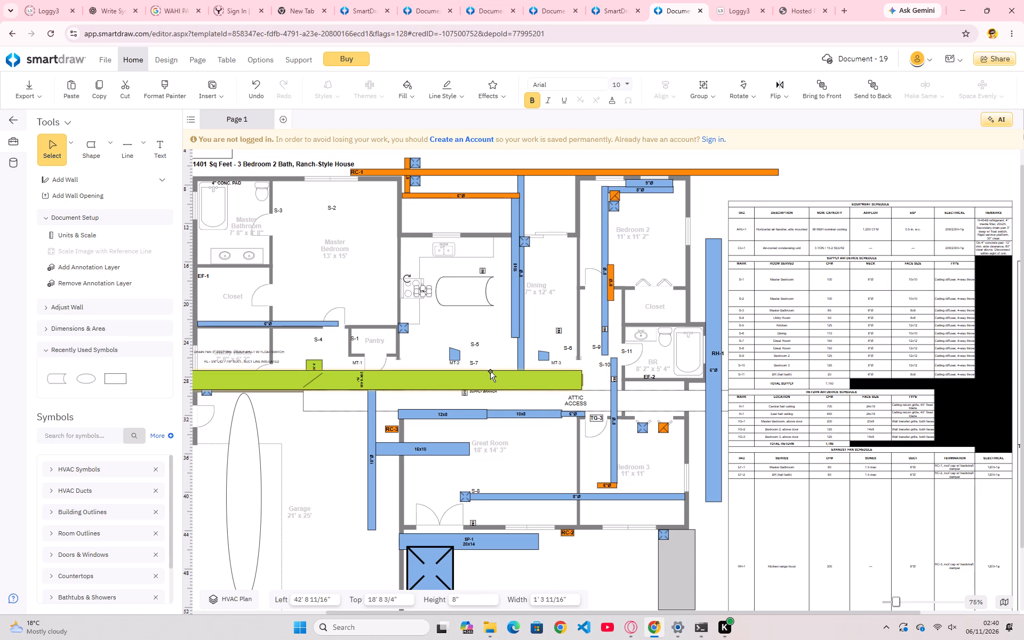
left_click_drag(471, 388, 539, 377)
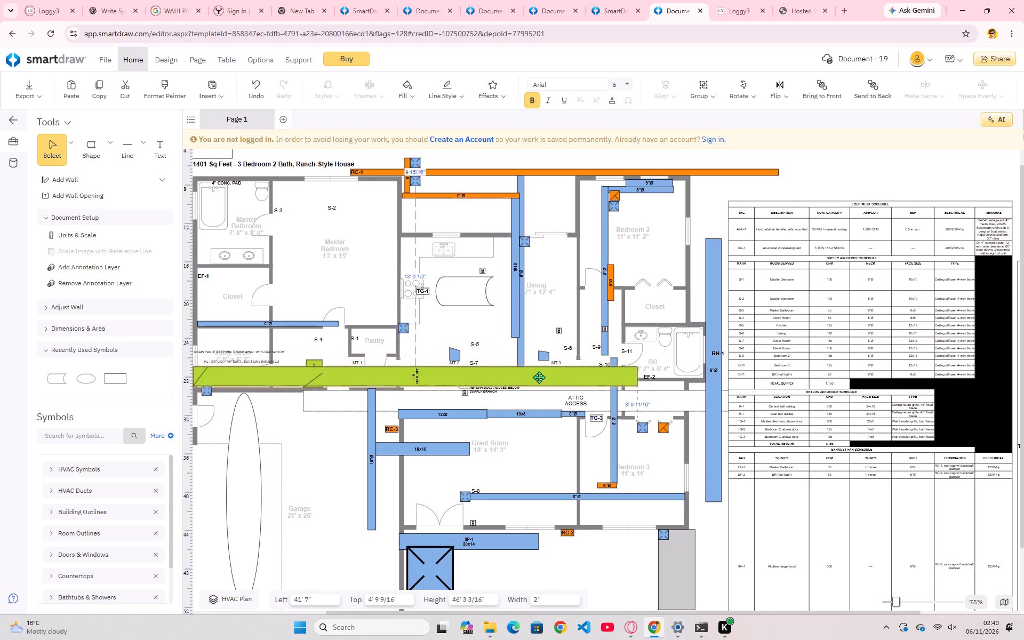
left_click_drag(539, 377, 731, 202)
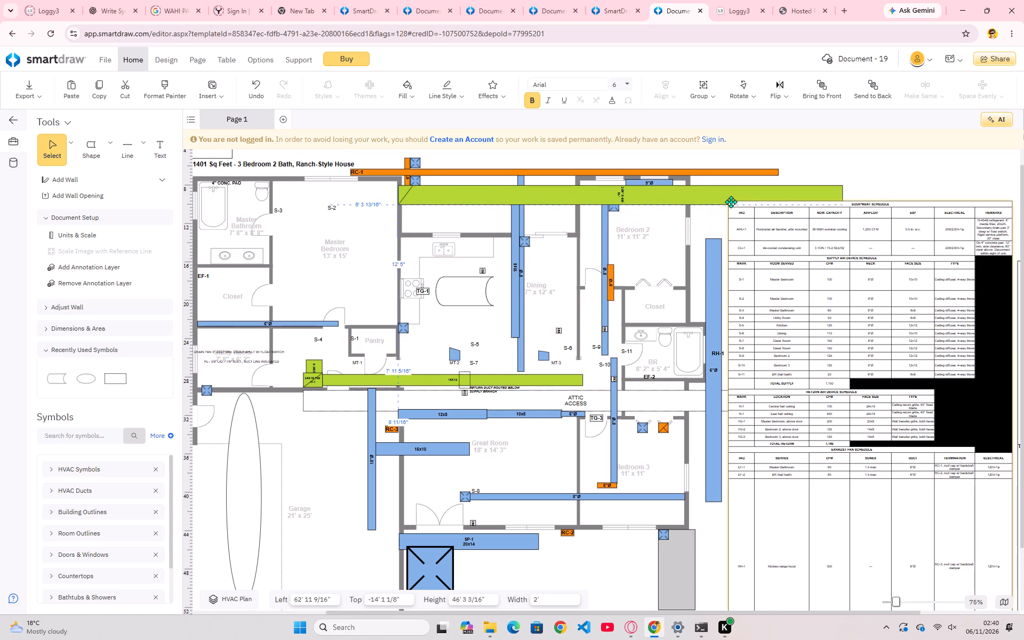
left_click_drag(731, 202, 678, 219)
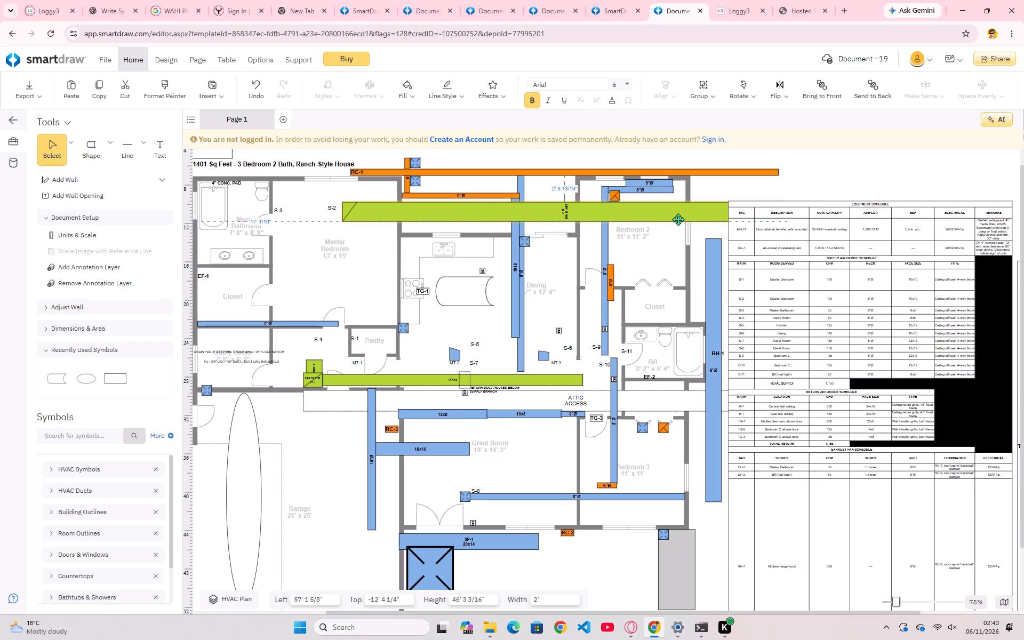
left_click_drag(678, 219, 655, 225)
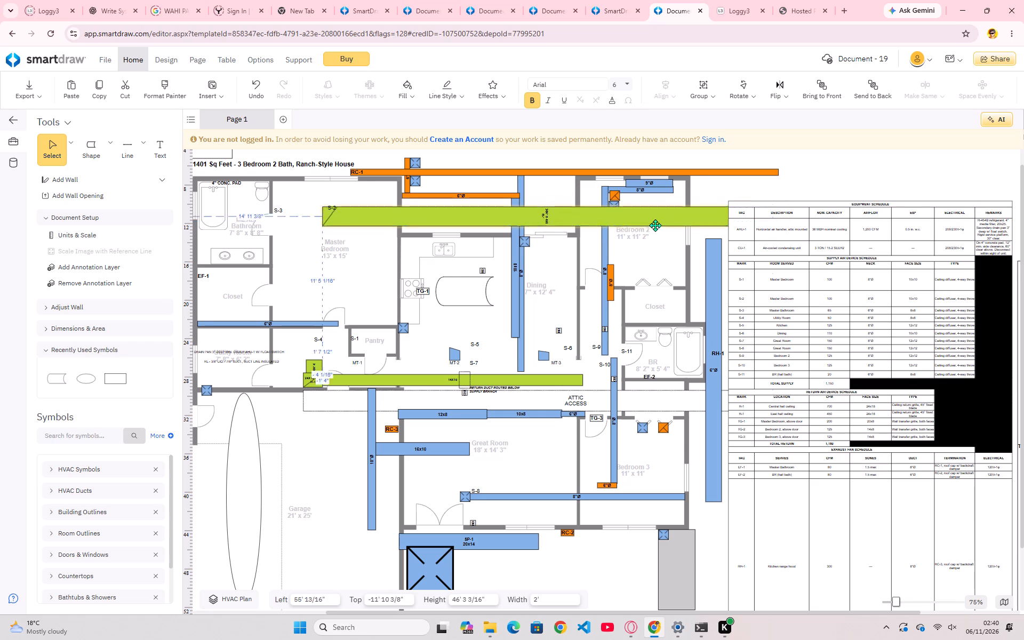
left_click_drag(655, 225, 651, 234)
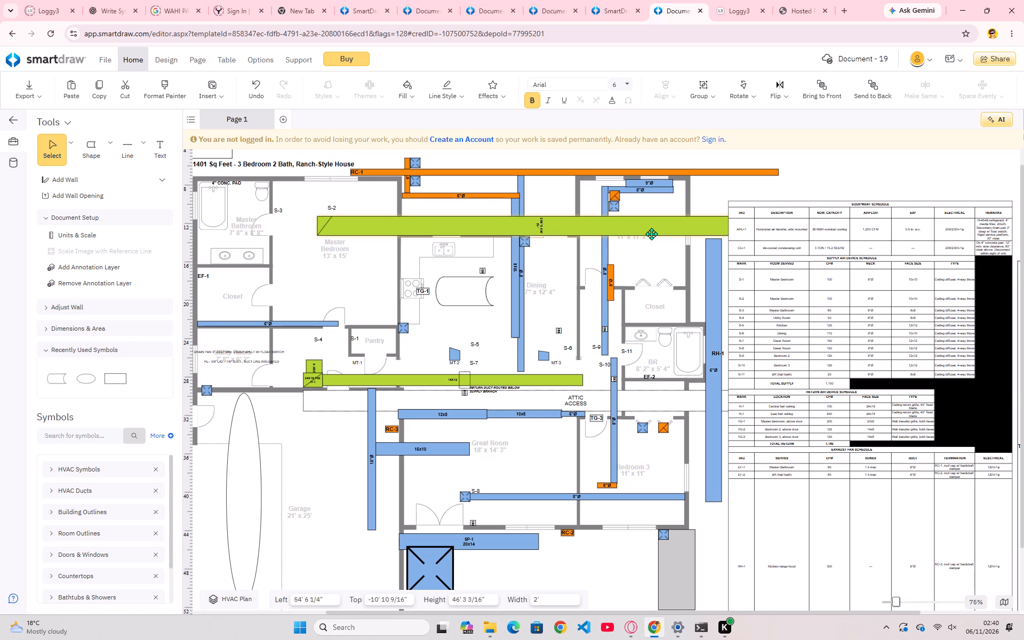
left_click_drag(651, 234, 713, 230)
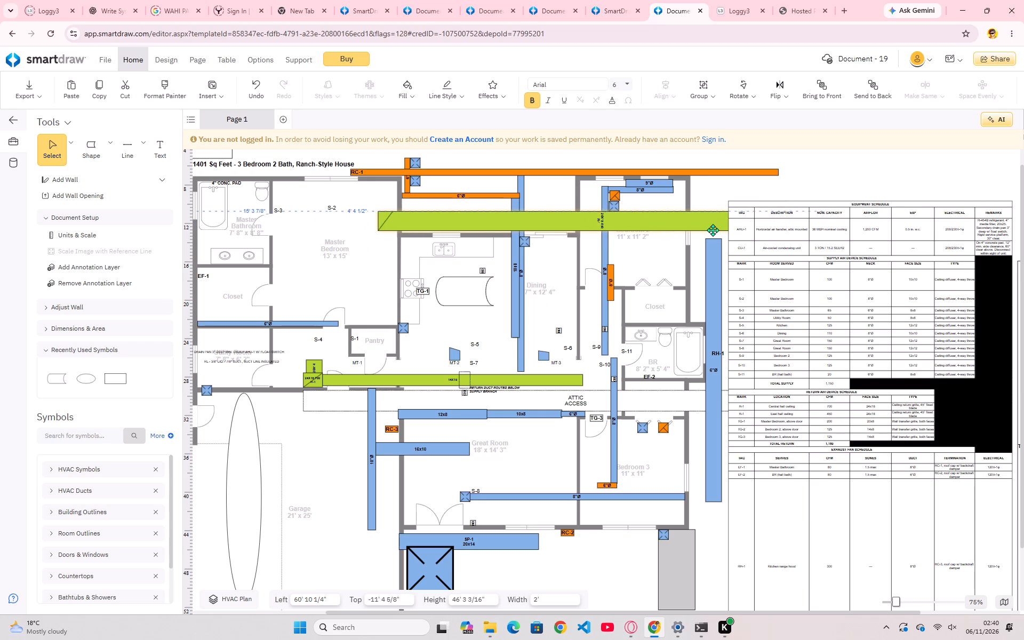
left_click_drag(713, 230, 565, 248)
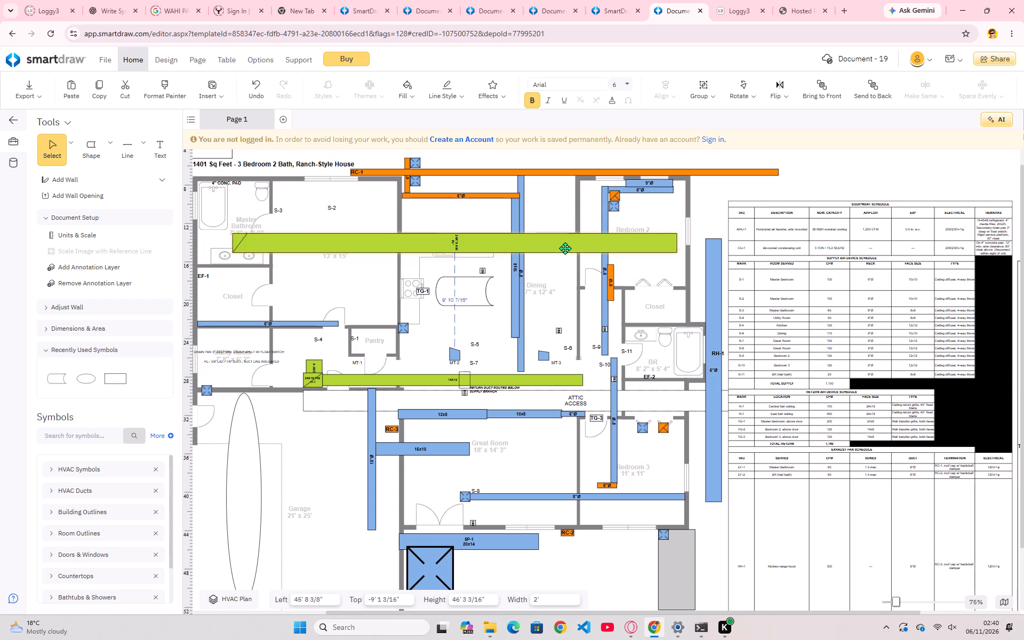
left_click_drag(565, 248, 548, 211)
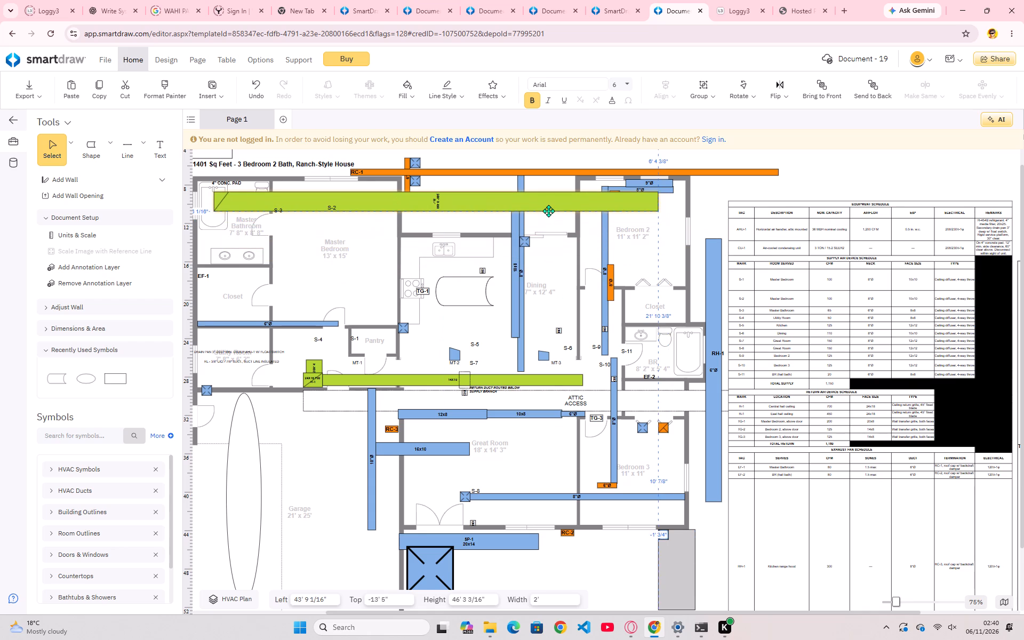
left_click_drag(548, 211, 548, 206)
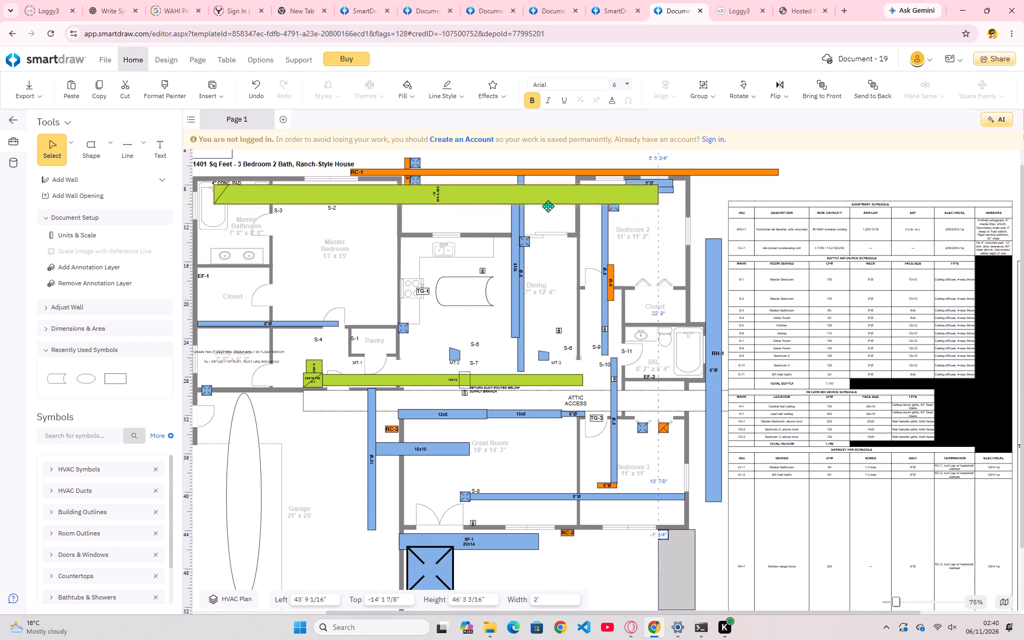
left_click_drag(548, 206, 570, 242)
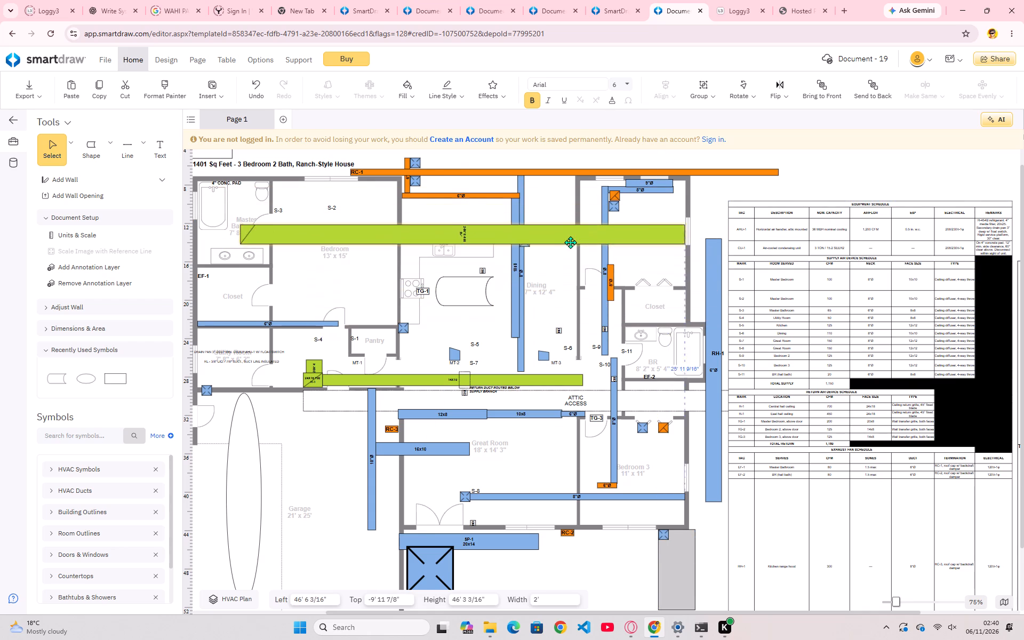
left_click_drag(570, 242, 701, 329)
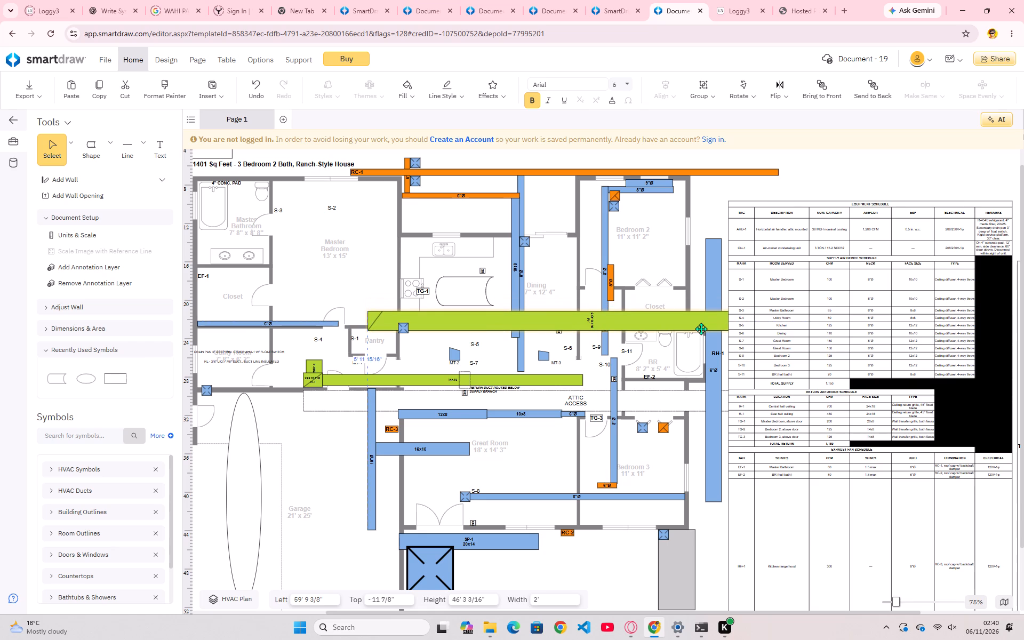
left_click_drag(701, 329, 836, 364)
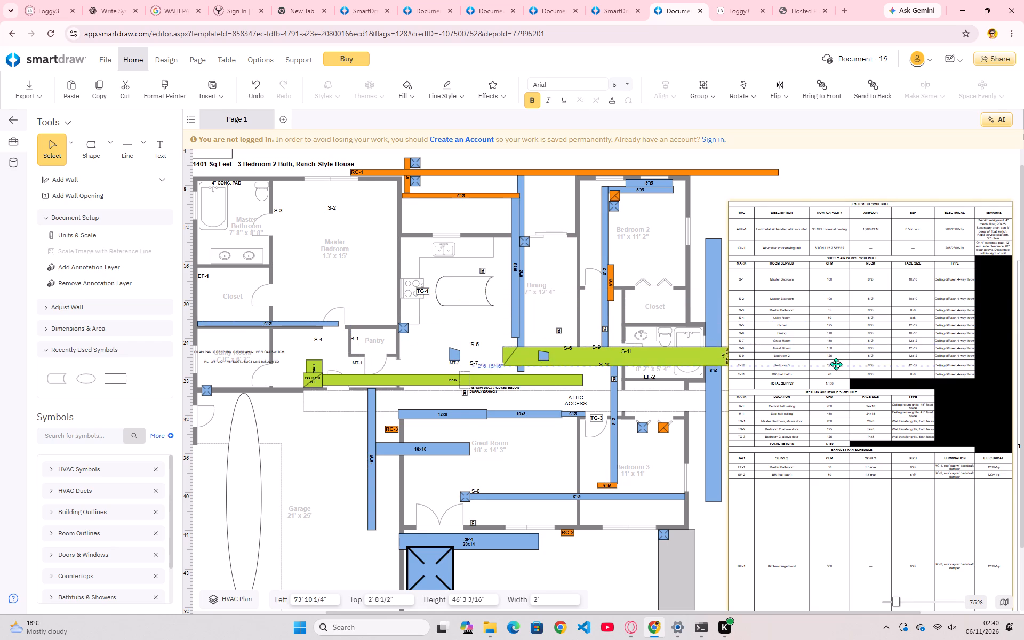
left_click_drag(836, 364, 837, 369)
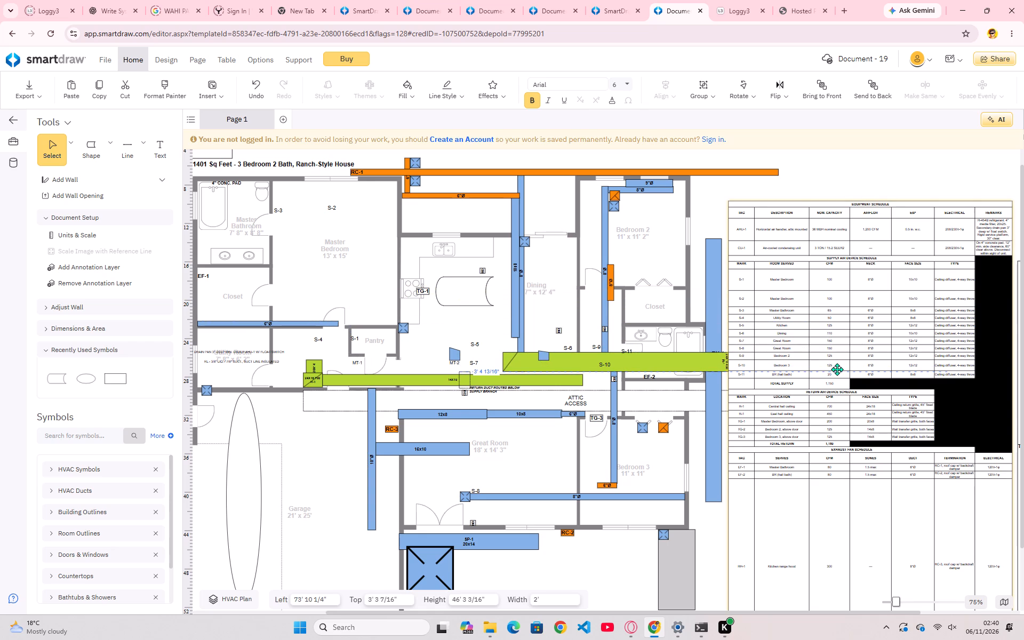
left_click_drag(837, 369, 809, 370)
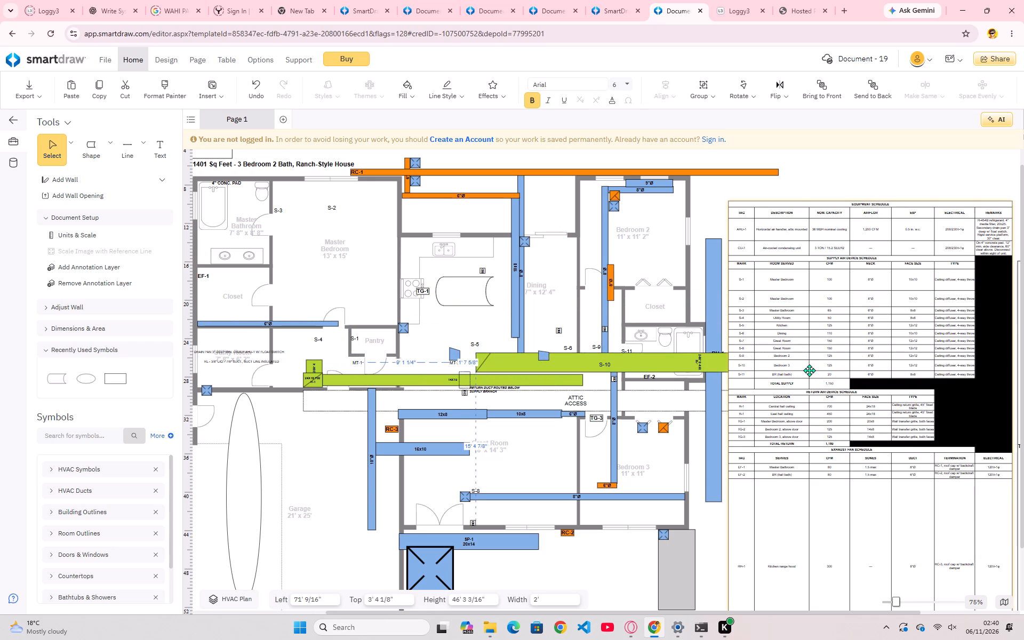
left_click_drag(809, 370, 838, 359)
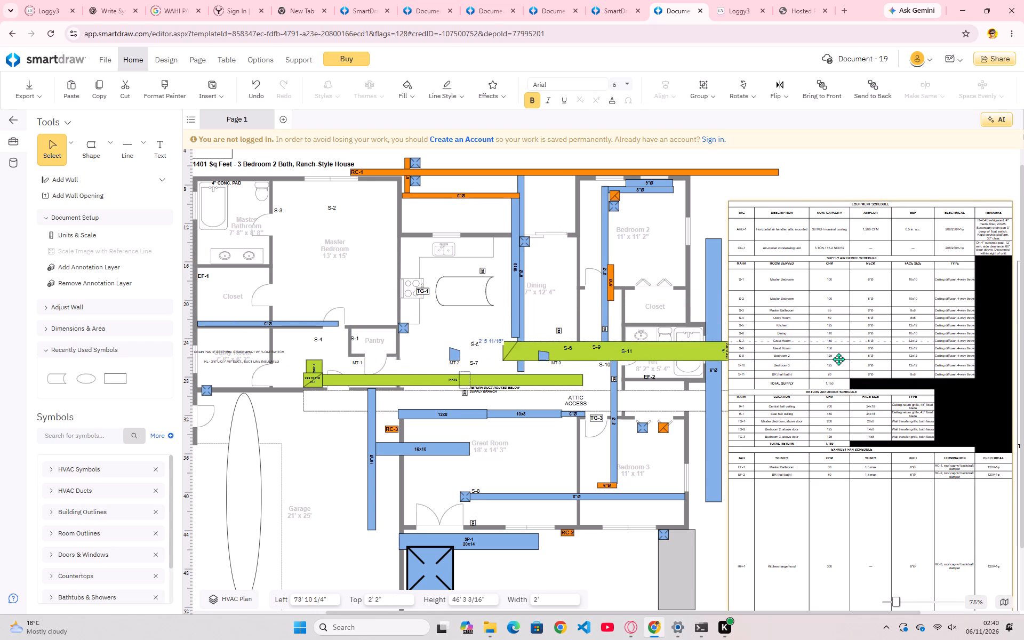
left_click_drag(838, 359, 786, 379)
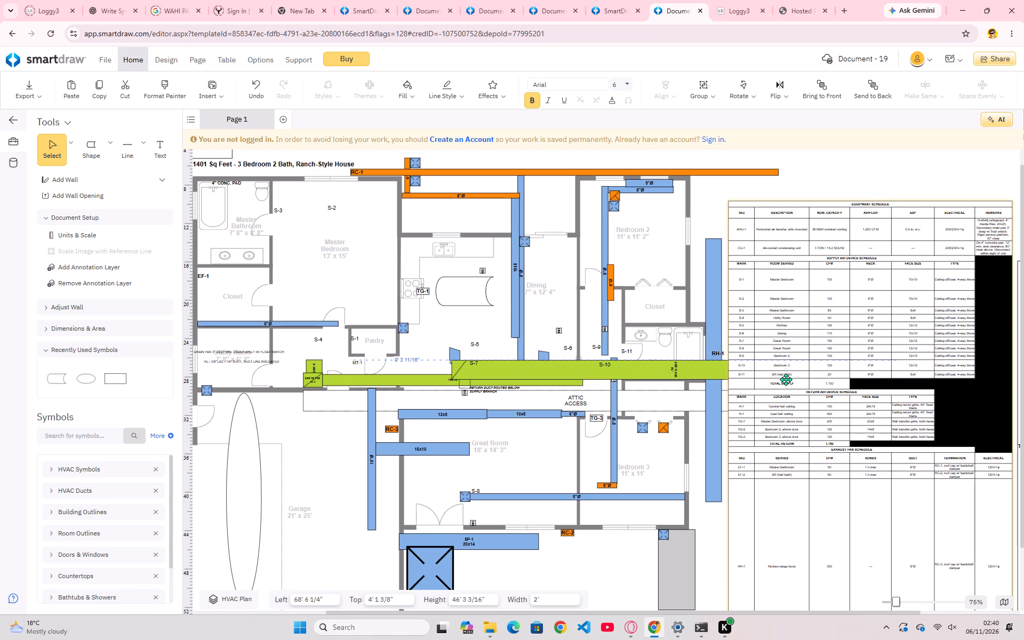
left_click_drag(786, 379, 788, 381)
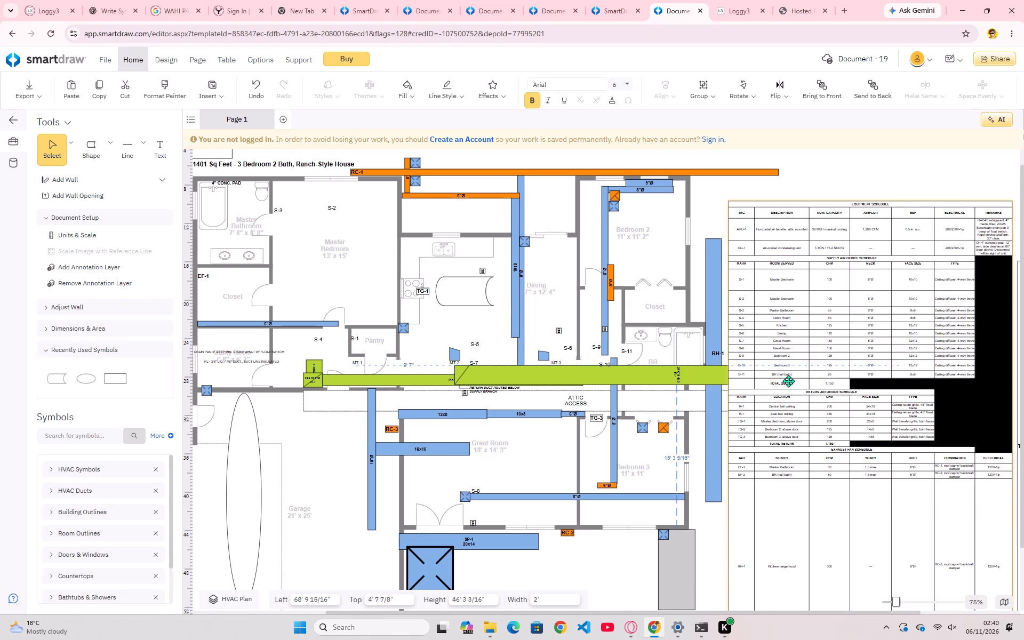
left_click_drag(788, 381, 752, 382)
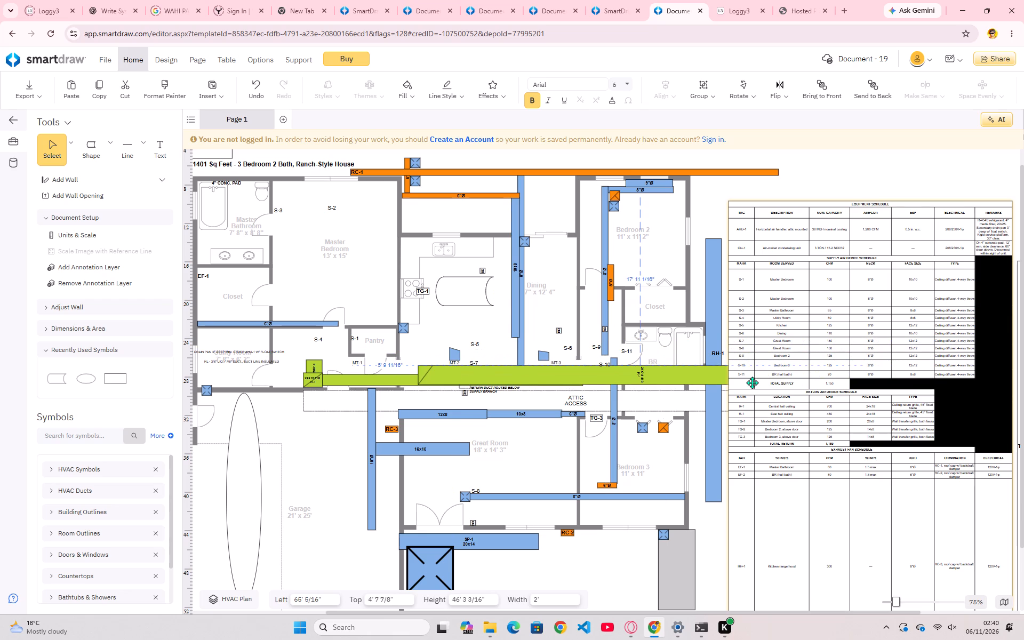
left_click_drag(752, 382, 772, 376)
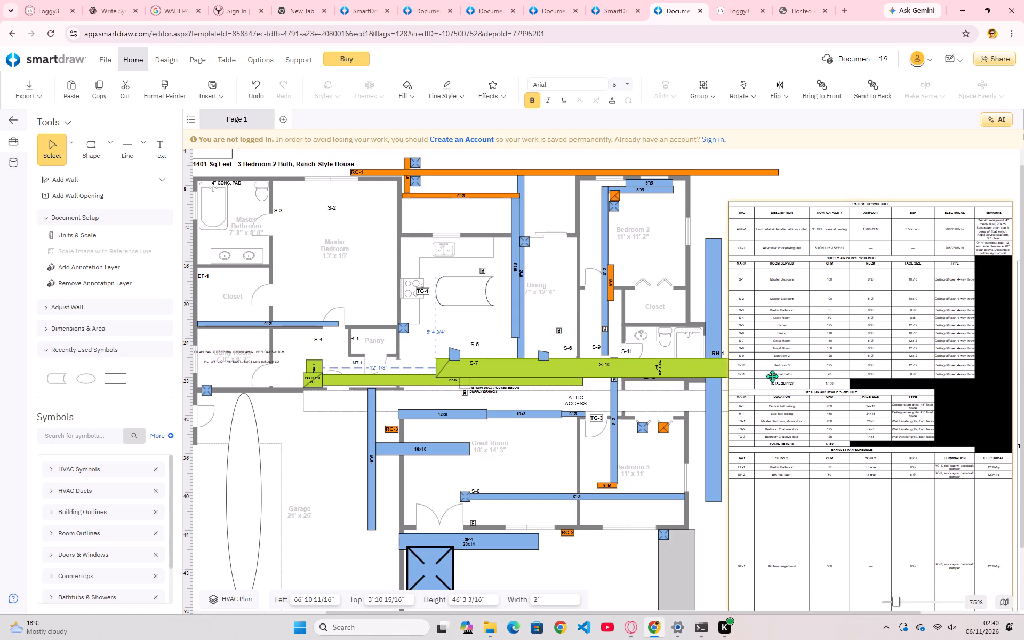
left_click_drag(772, 376, 634, 374)
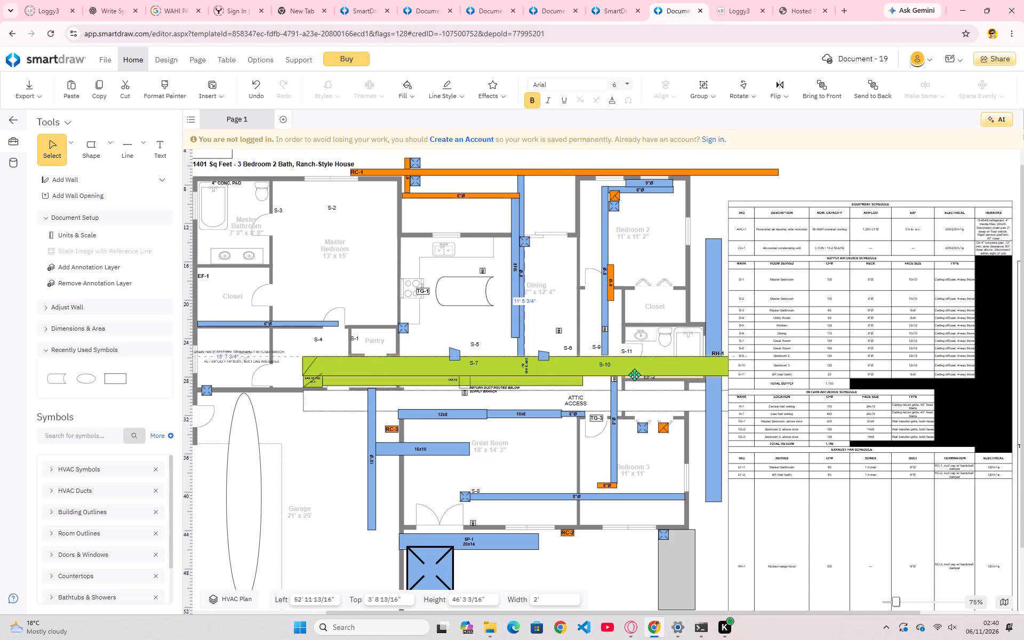
left_click_drag(634, 374, 790, 379)
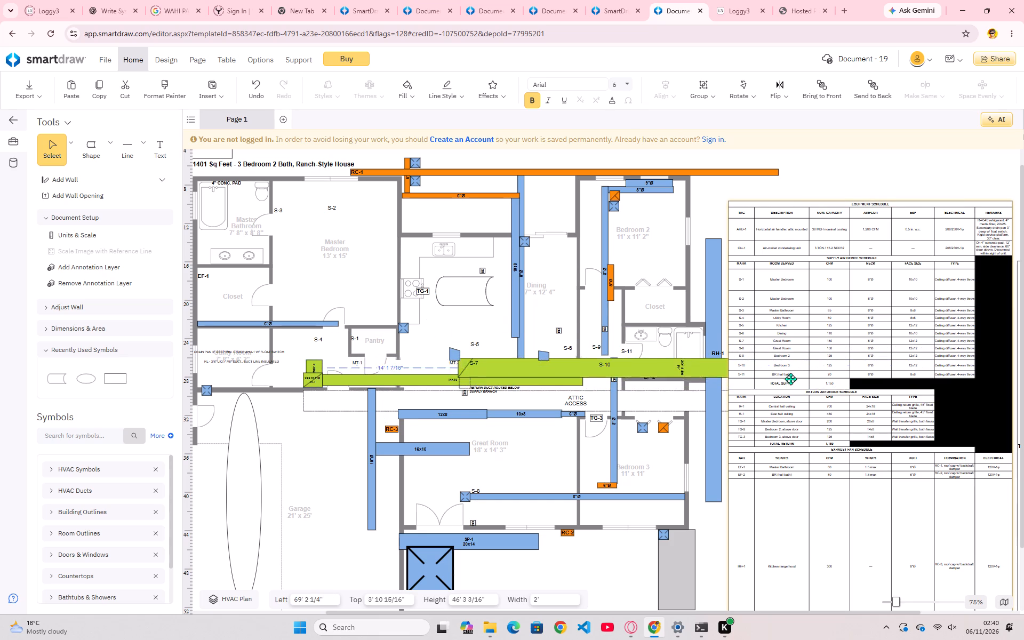
left_click_drag(790, 379, 649, 423)
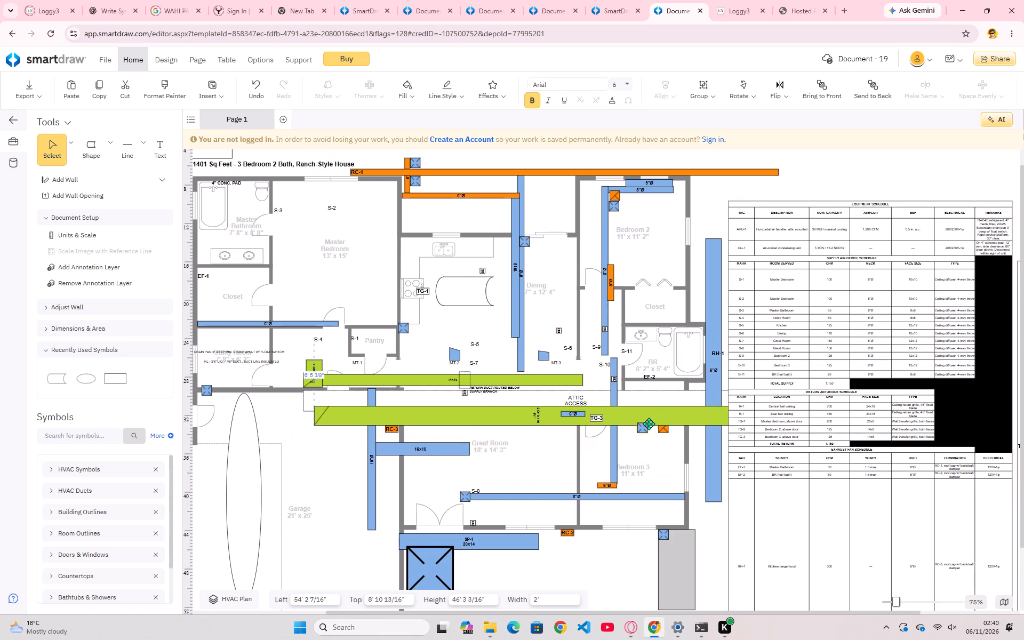
Move the wide green duct down across the Great Room and Bedroom 3, to about Left 60 ft 2 in, Top 12 ft 7 in.
left_click_drag(649, 423, 649, 423)
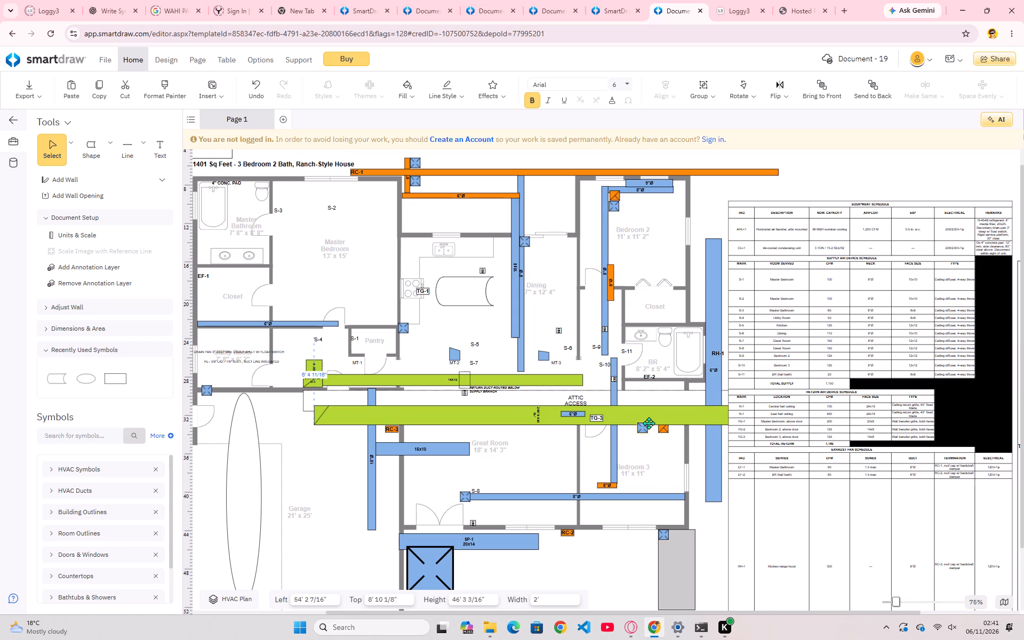
left_click_drag(649, 423, 709, 422)
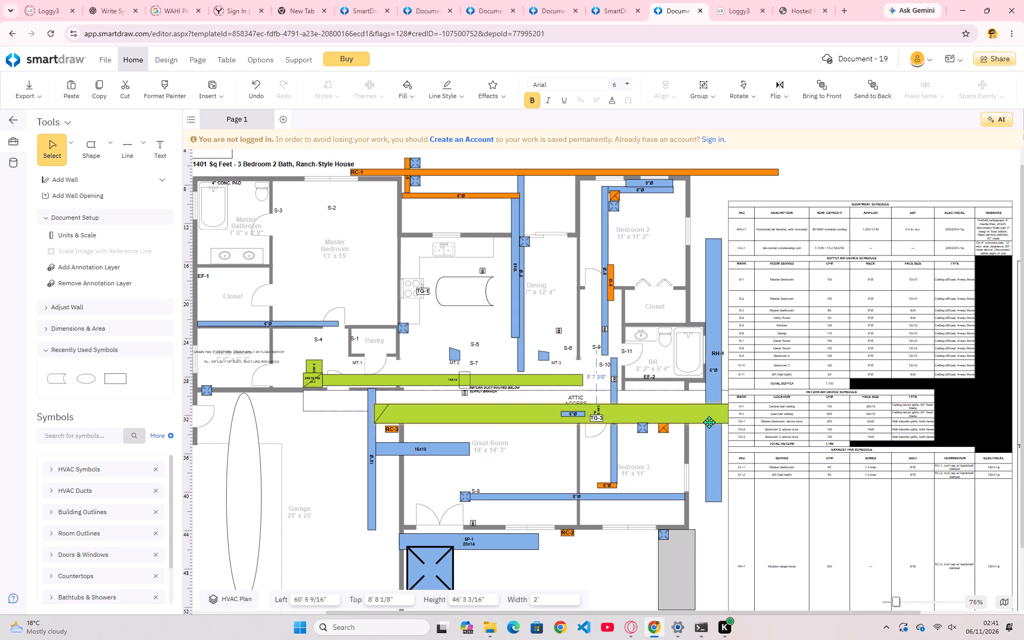
left_click_drag(709, 422, 553, 366)
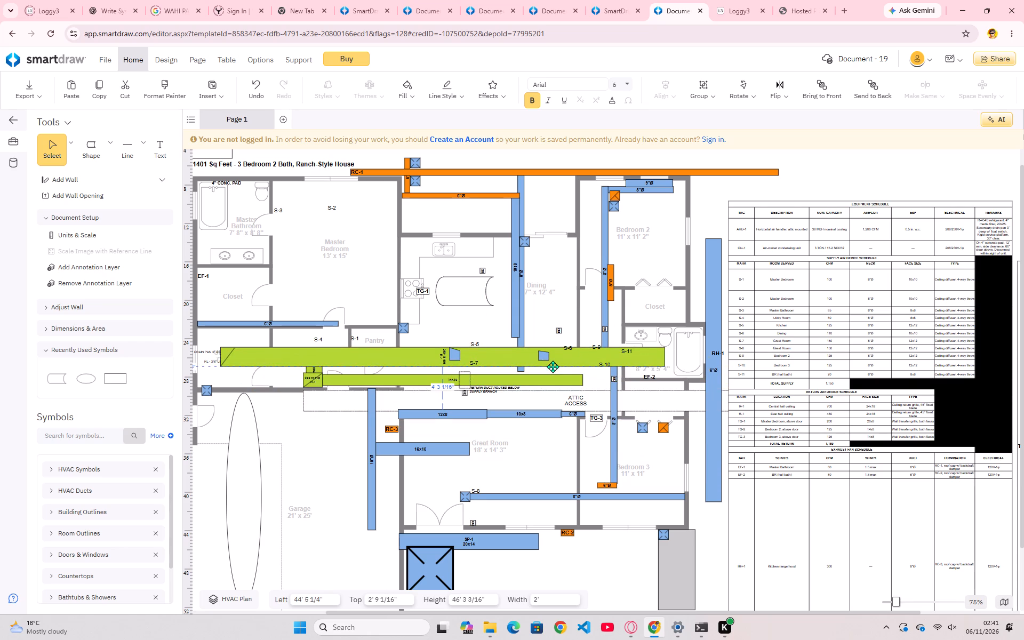
left_click_drag(553, 366, 479, 477)
scroll(502, 380, "up", 1)
right_click(502, 380)
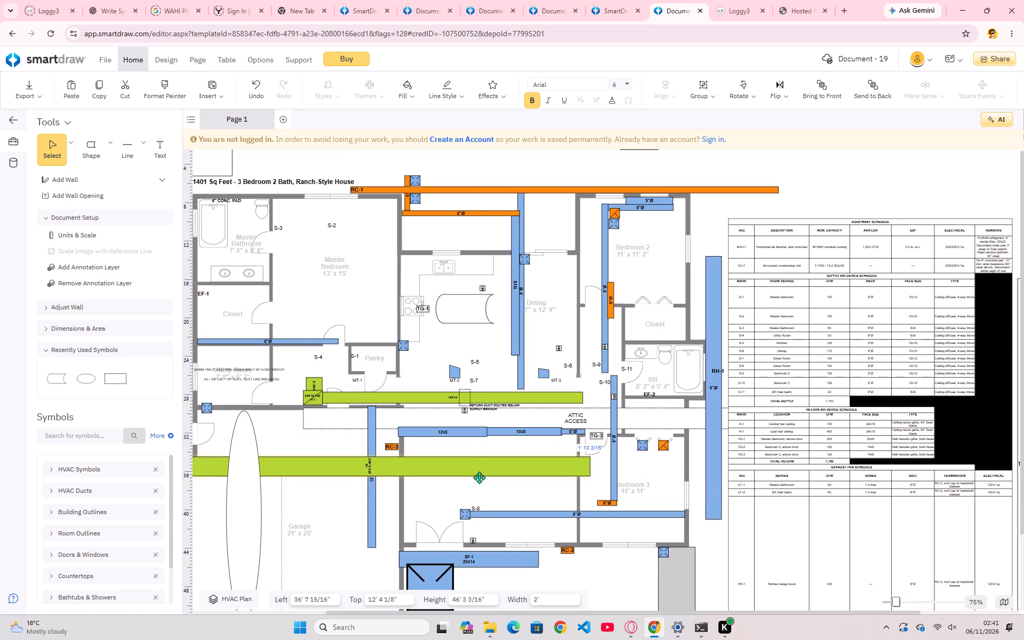
left_click_drag(479, 477, 474, 483)
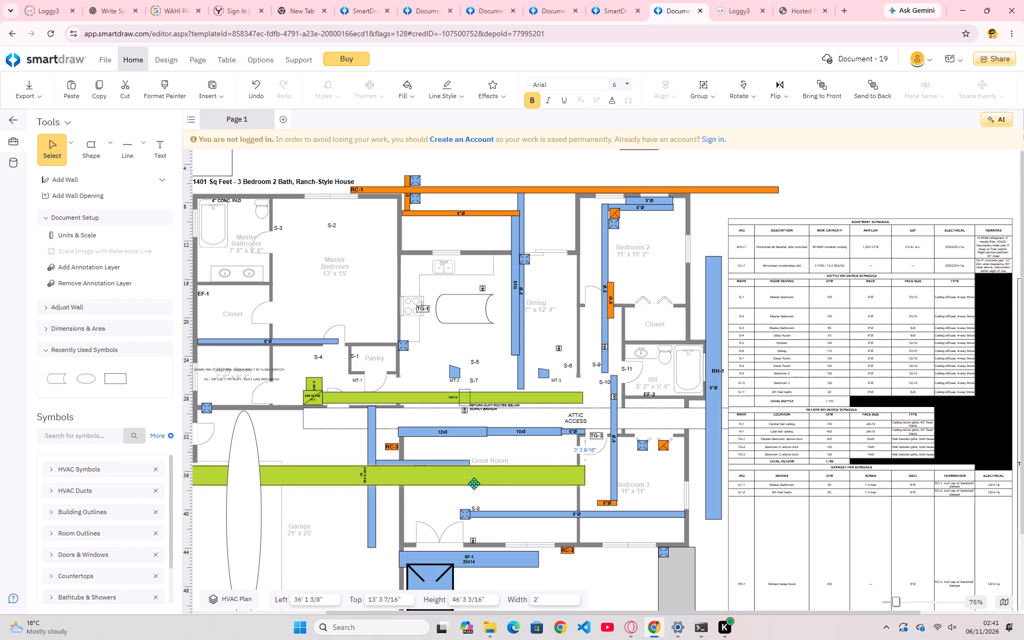
left_click_drag(474, 483, 476, 415)
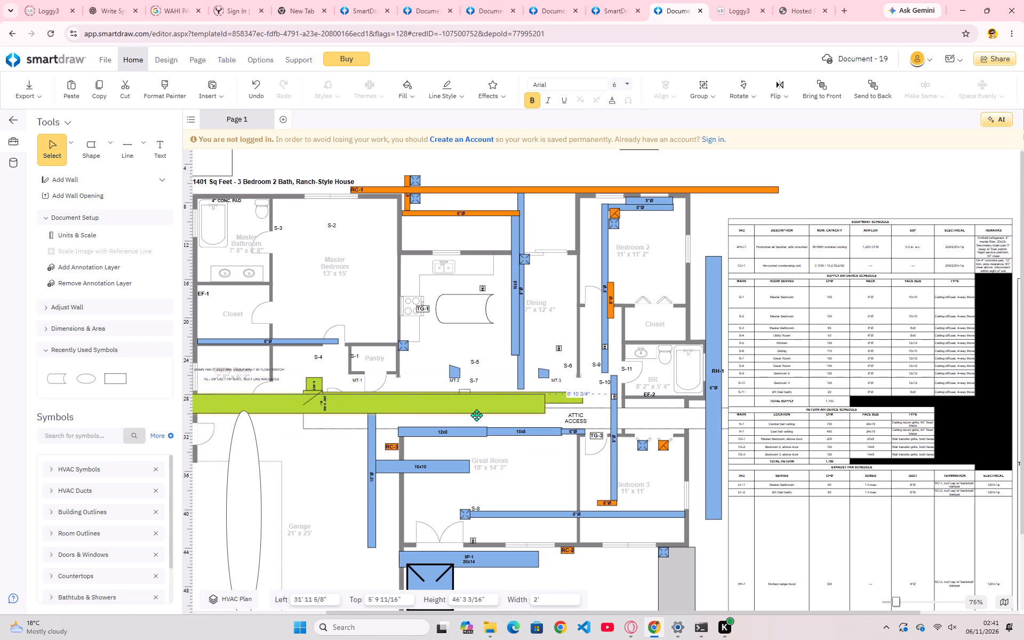
left_click_drag(476, 415, 532, 410)
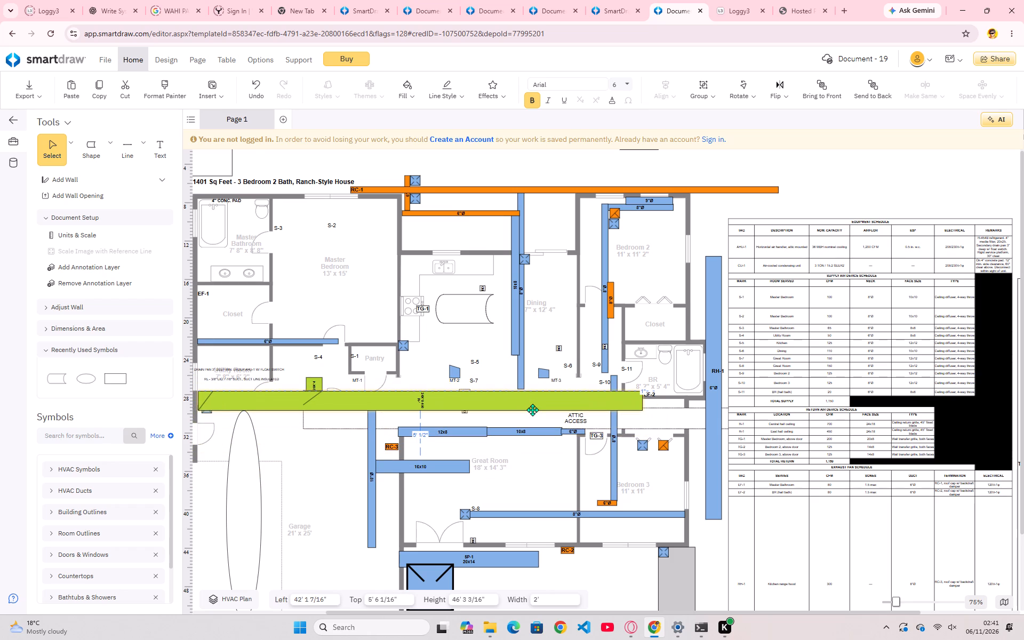
left_click_drag(532, 410, 434, 374)
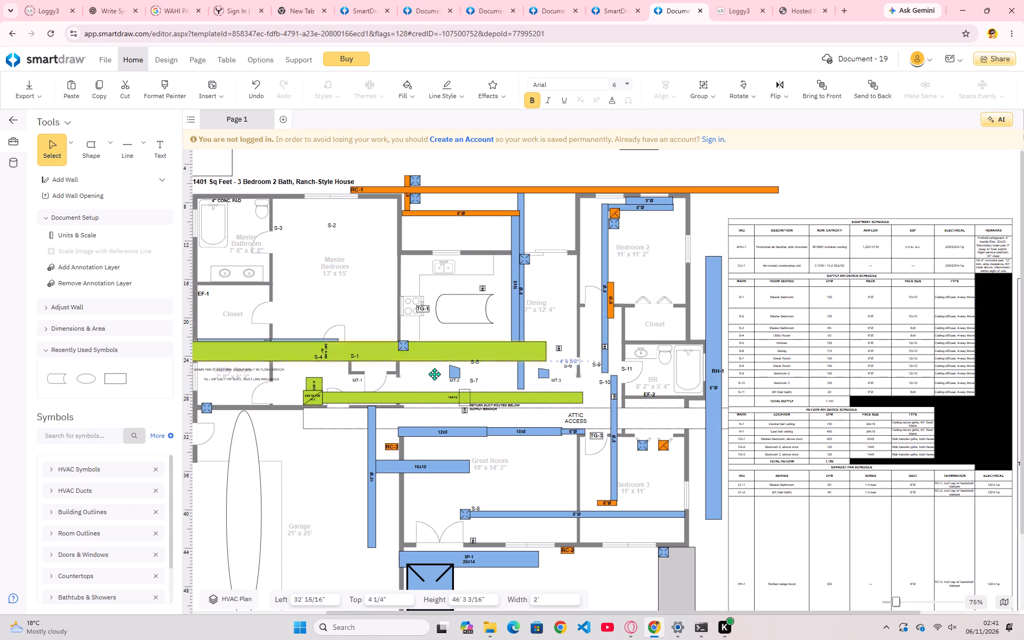
left_click_drag(434, 374, 482, 508)
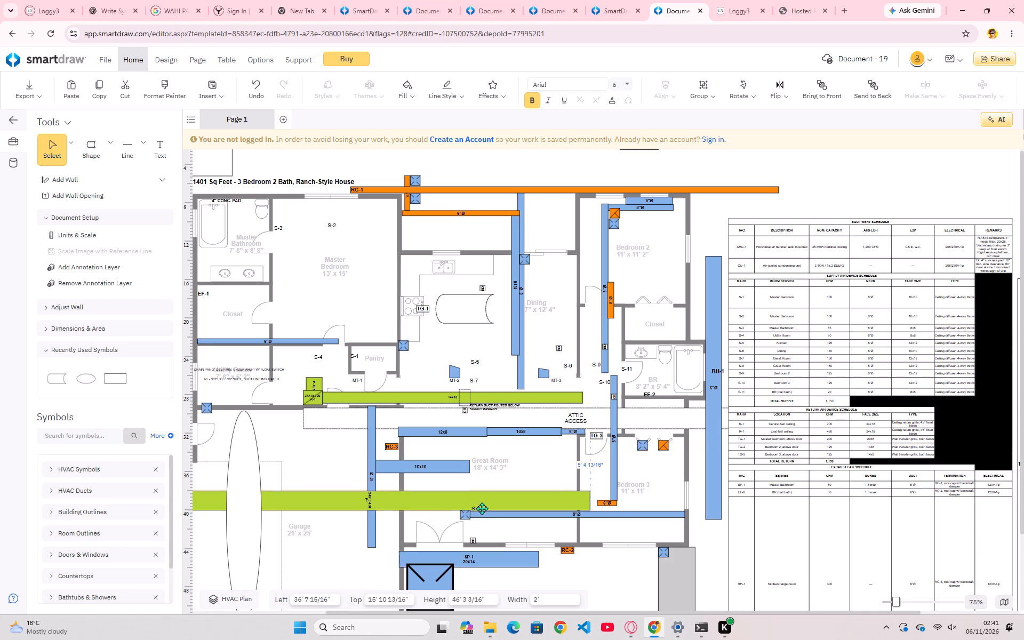
left_click_drag(482, 508, 550, 558)
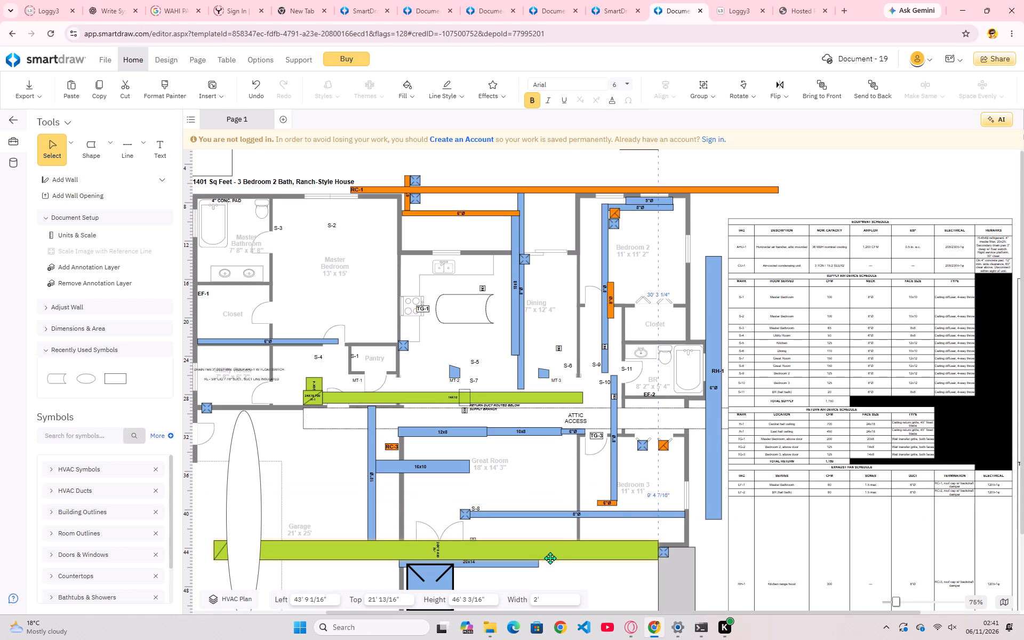
left_click_drag(550, 558, 616, 543)
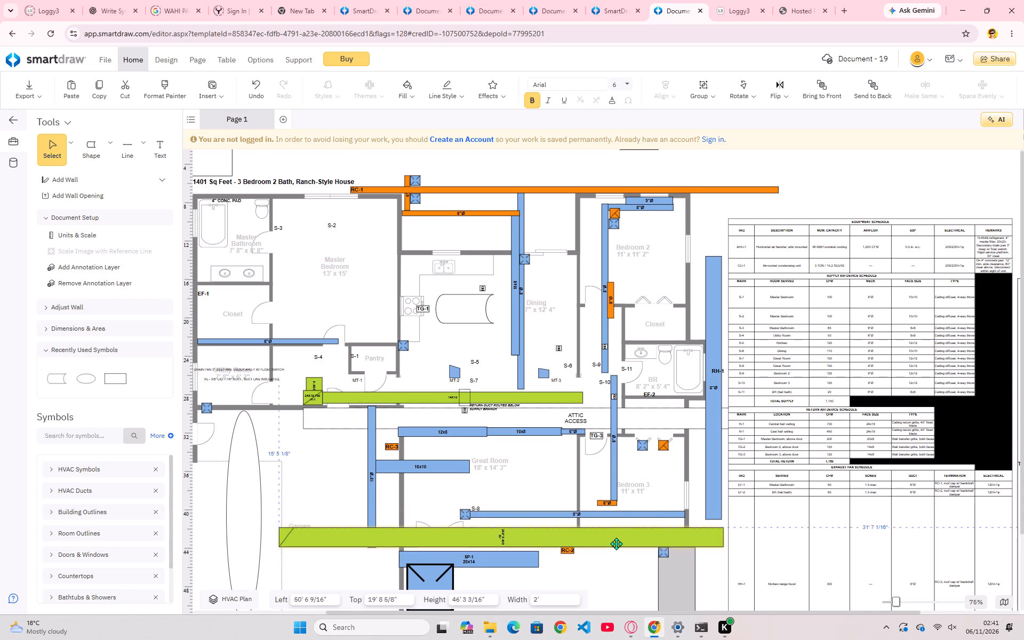
left_click_drag(616, 543, 607, 536)
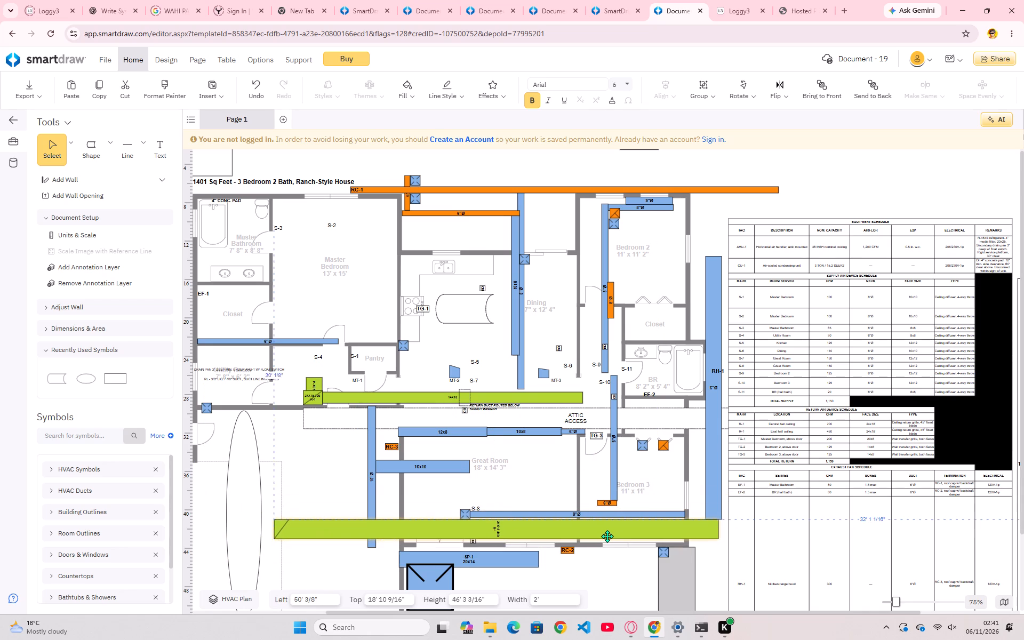
left_click_drag(607, 536, 603, 483)
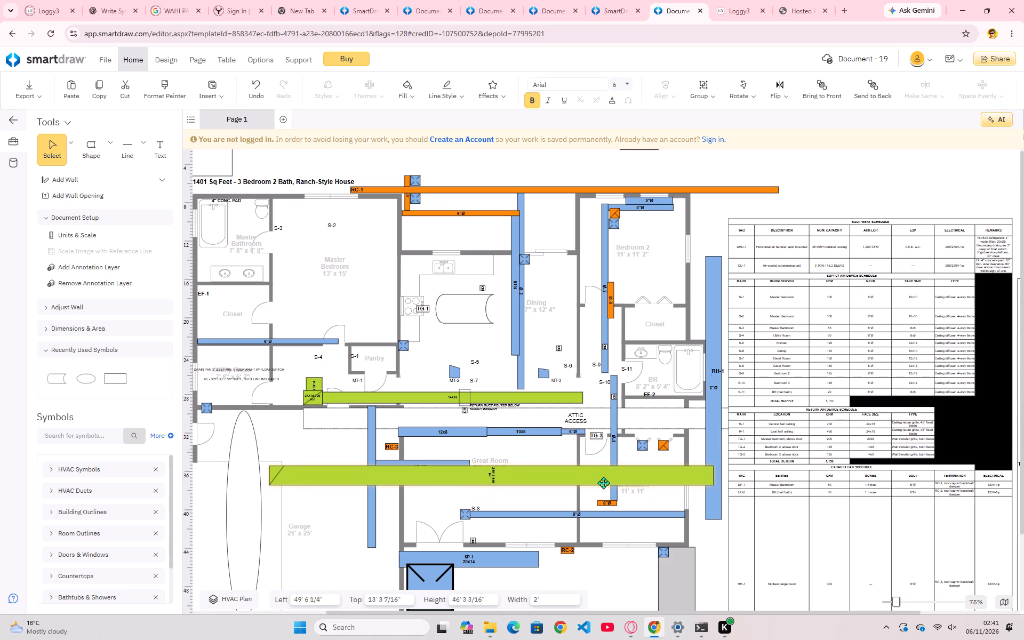
left_click_drag(603, 483, 665, 474)
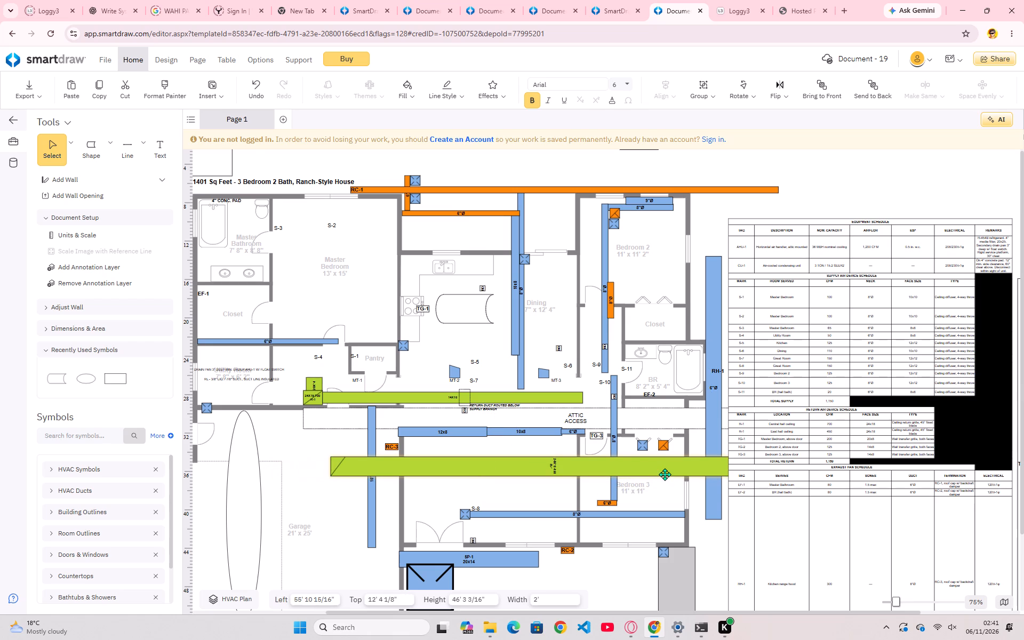
left_click_drag(665, 474, 705, 477)
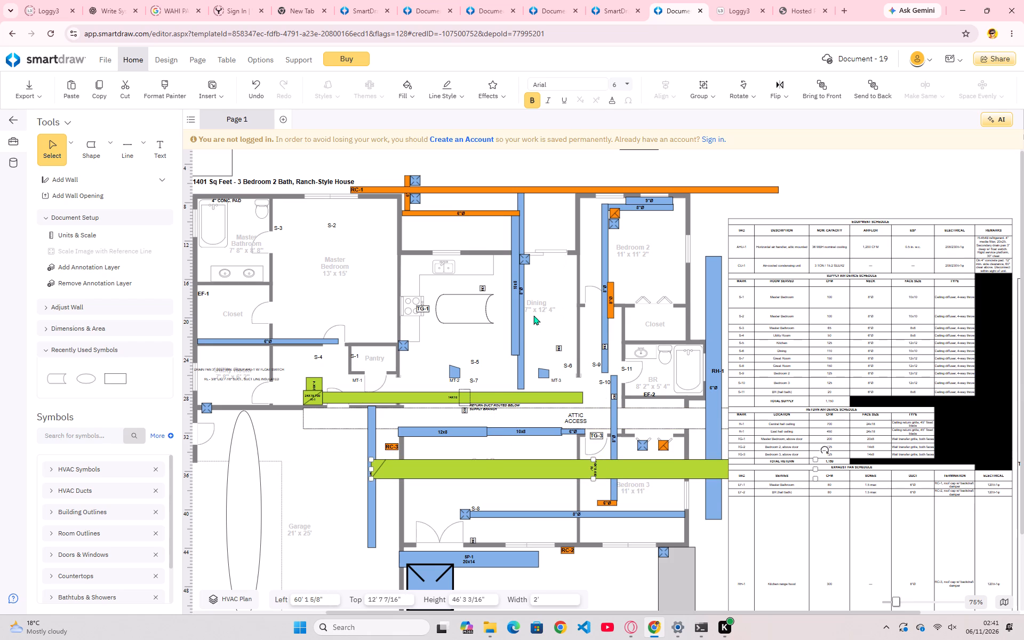
Move the horizontal blue duct beside S-8 down onto the bottom wall line of the Great Room and Bedroom 3.
left_click_drag(488, 513, 469, 548)
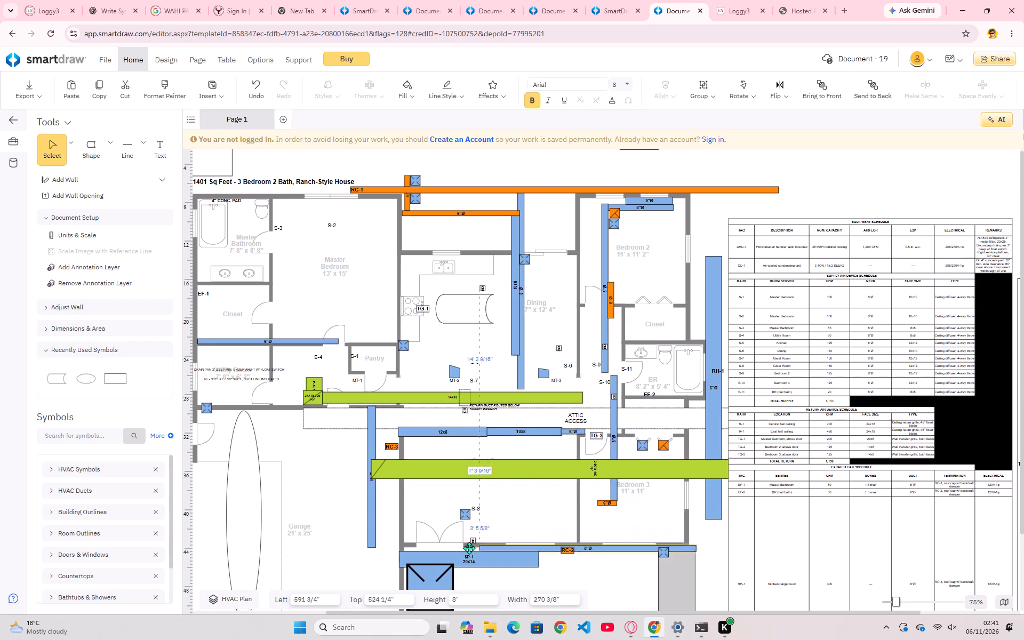
left_click_drag(469, 548, 421, 543)
left_click(441, 453)
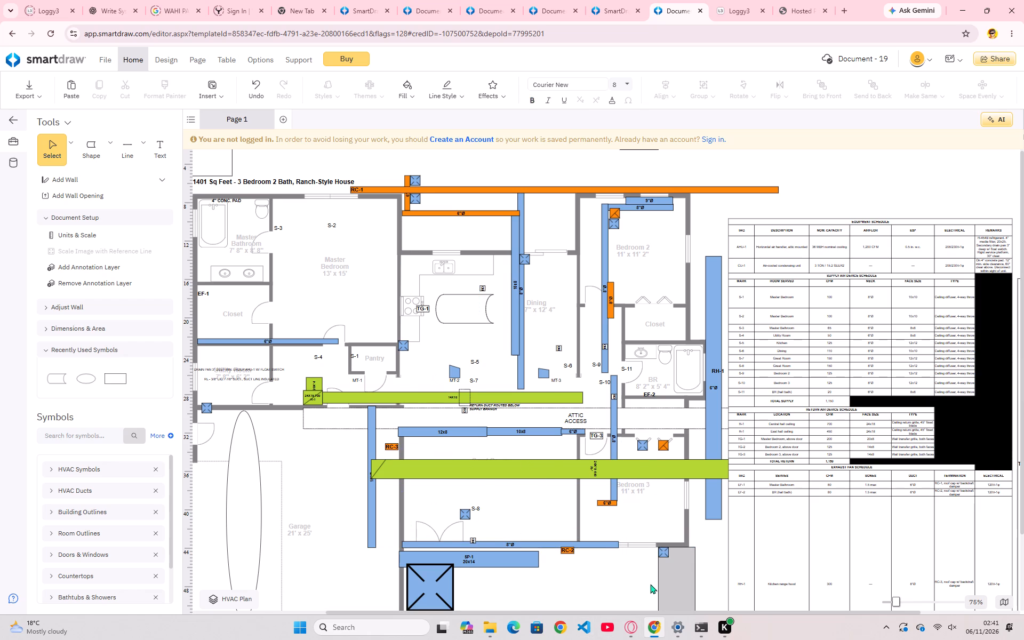
Move the gray rectangle from below Bedroom 3 up into that room's lower-right corner.
left_click_drag(689, 582, 682, 511)
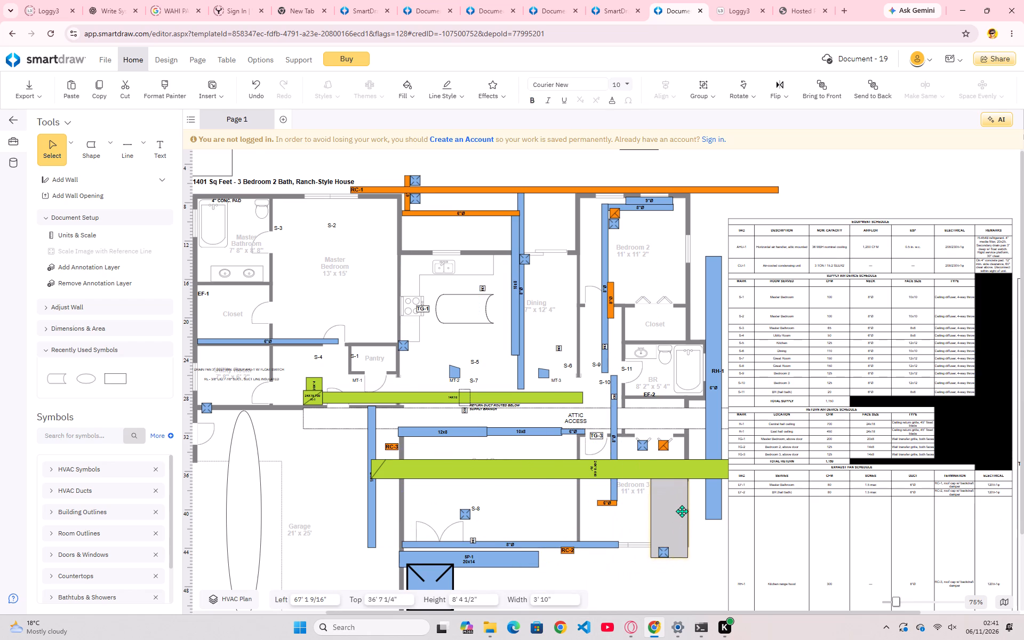
left_click_drag(682, 511, 682, 499)
Move the blue diffuser at Bedroom 3's bottom wall up to the tall blue duct outside, at about Left 71 ft 11 in, Top 36 ft 11 in.
left_click_drag(662, 553, 693, 509)
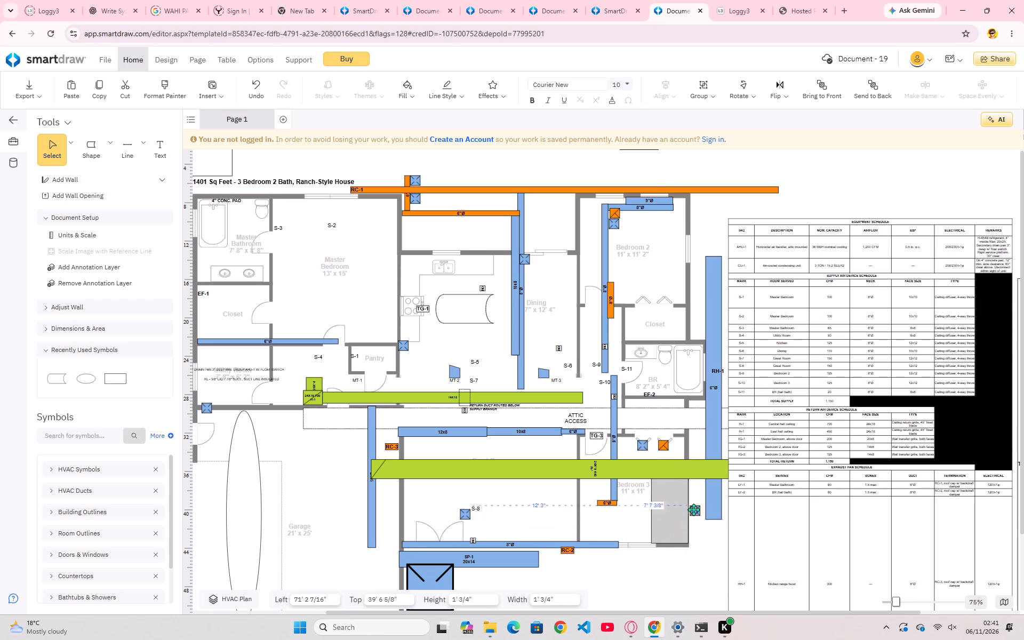
left_click_drag(693, 509, 700, 485)
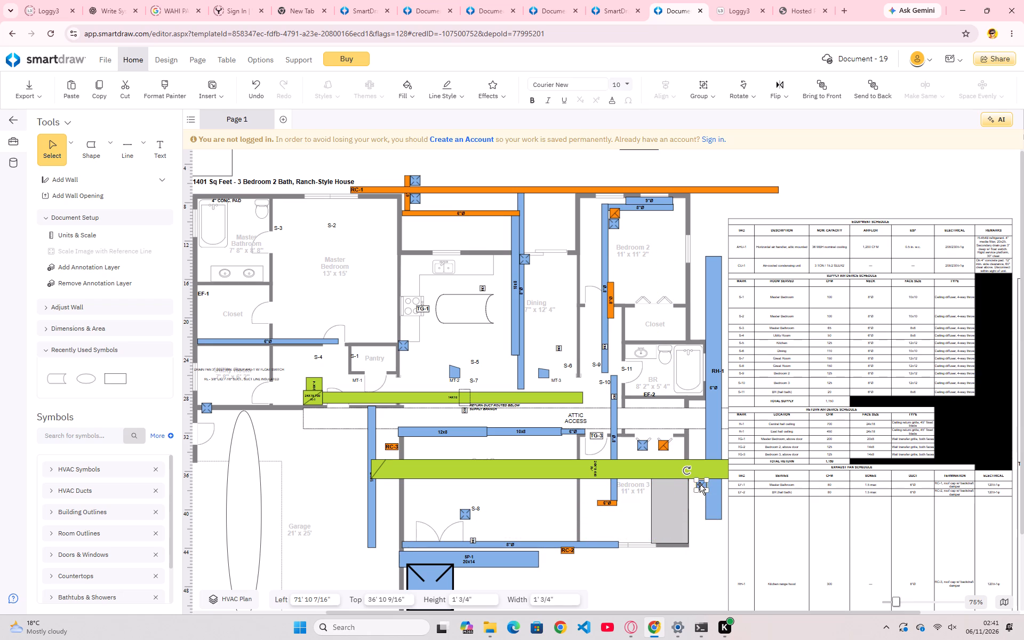
left_click(610, 295)
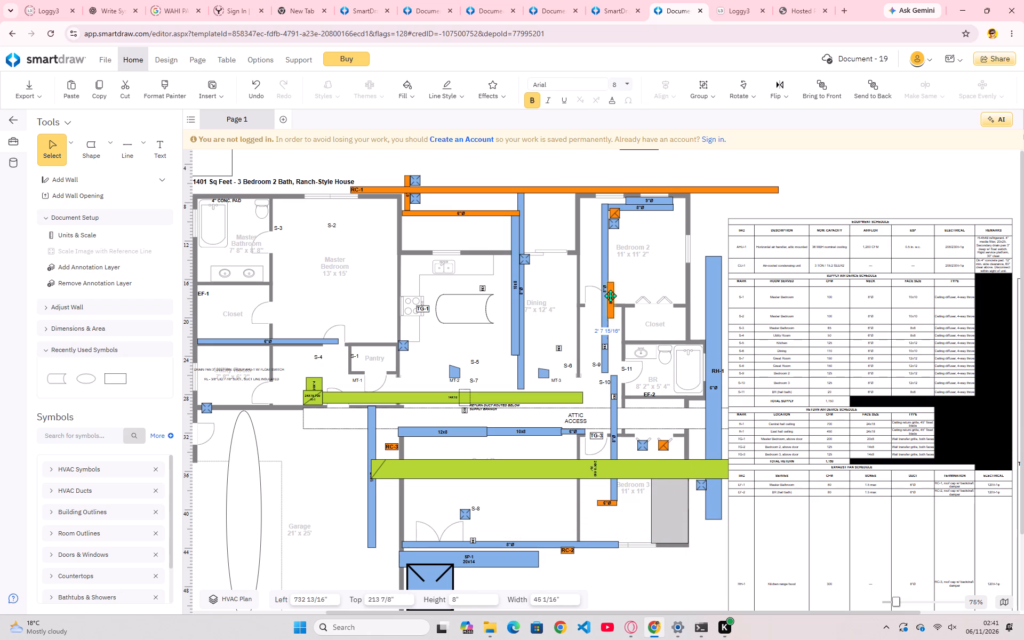
Move the kitchen island shape toward the Dining area, to about Left 47 ft 10 in, Top 17 ft 5 in.
left_click_drag(474, 310, 485, 313)
left_click_drag(485, 313, 513, 313)
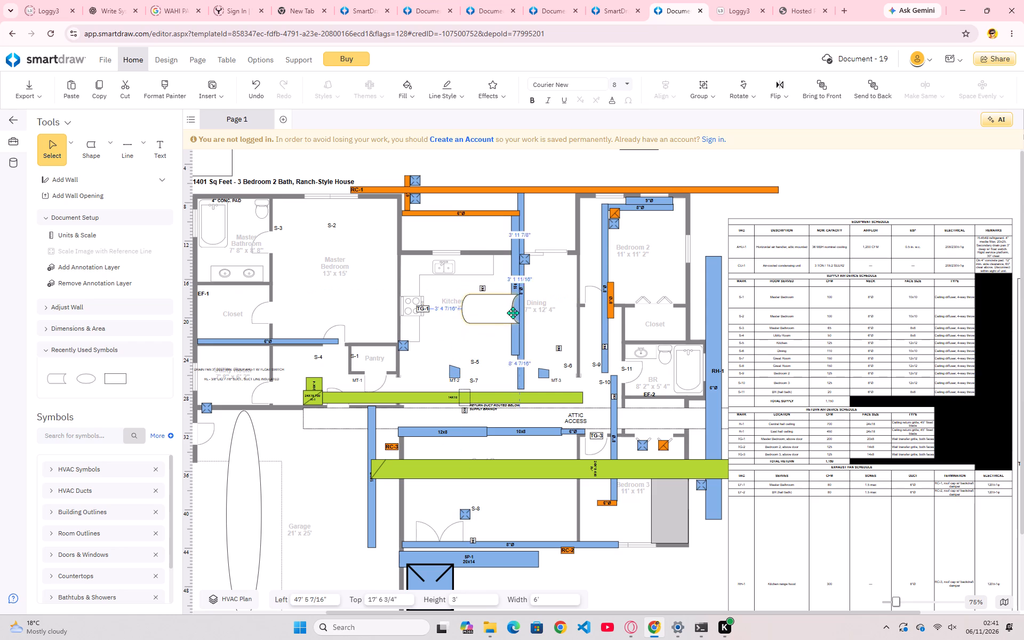
left_click_drag(513, 313, 513, 310)
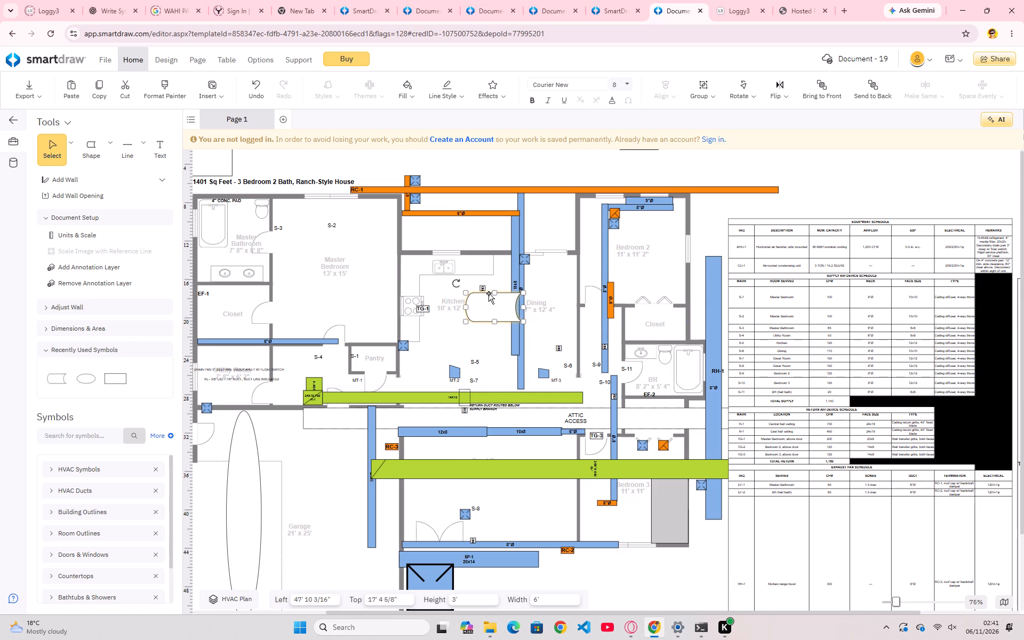
Move the small square symbol above the kitchen island into the garage, at about Left 33 ft 9 in, Top 34 ft 7 in.
left_click(489, 293)
left_click(487, 283)
left_click_drag(484, 287, 444, 253)
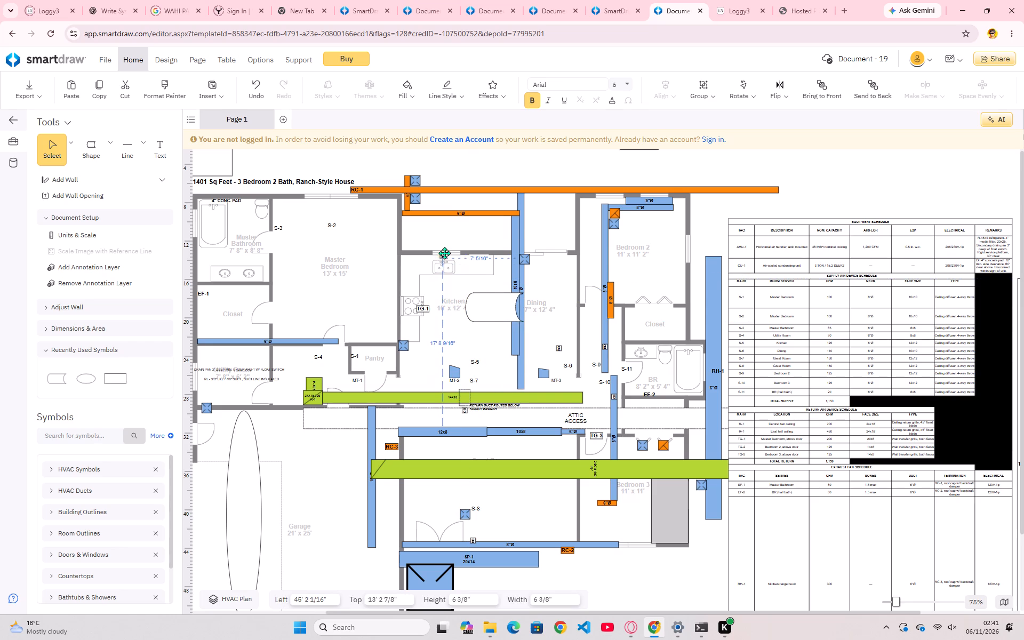
left_click_drag(444, 253, 455, 249)
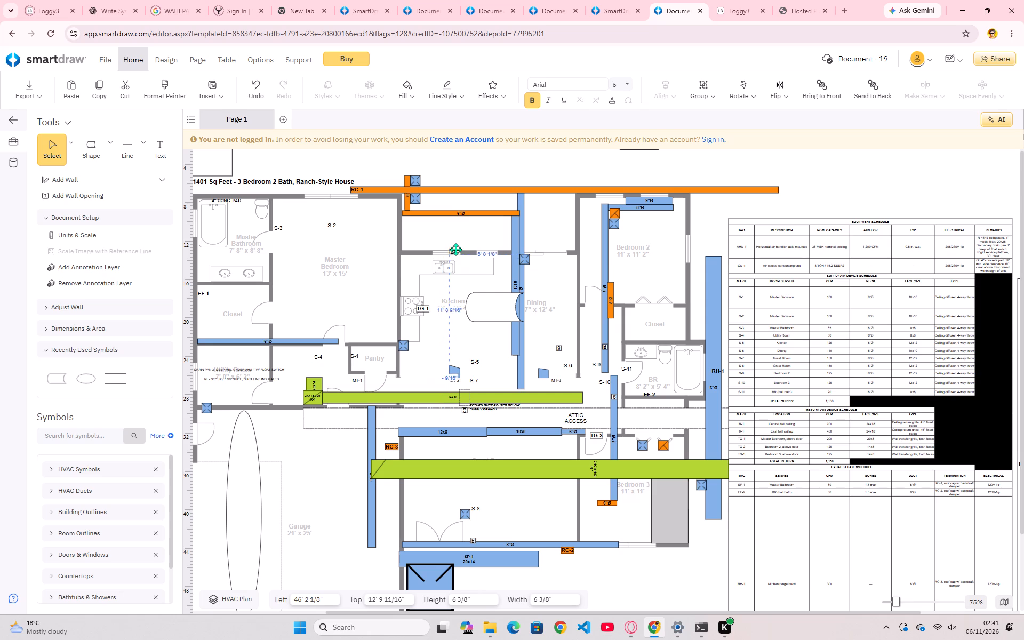
left_click_drag(455, 249, 519, 249)
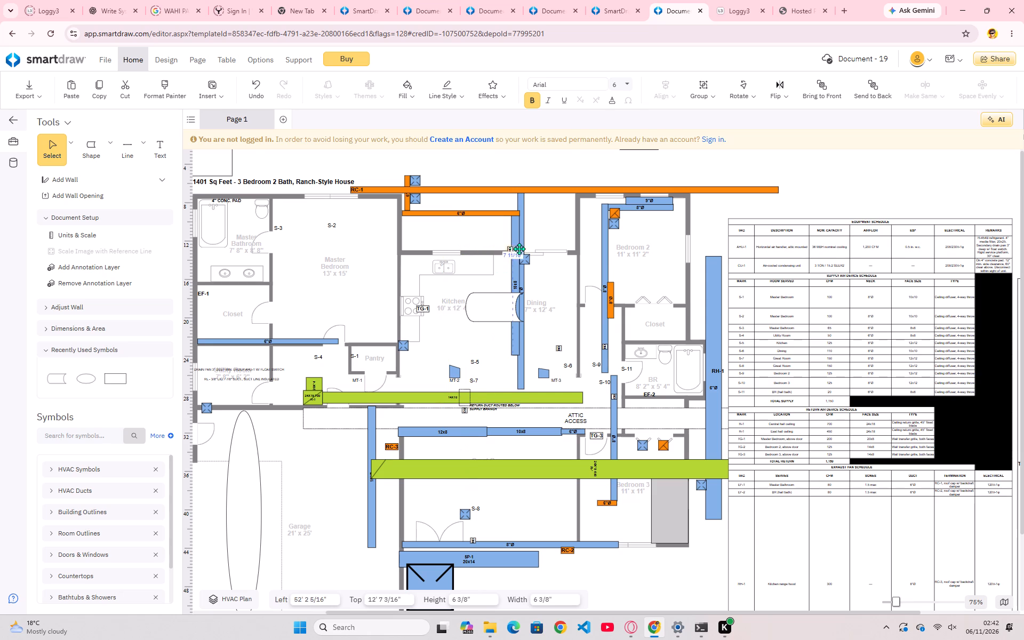
left_click_drag(519, 249, 554, 250)
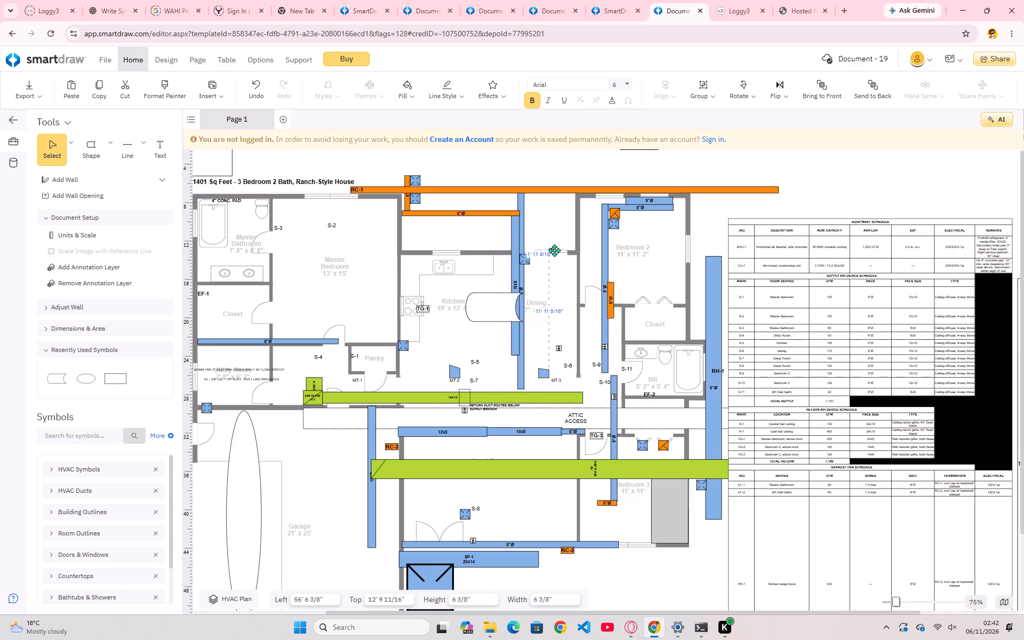
left_click_drag(554, 250, 490, 259)
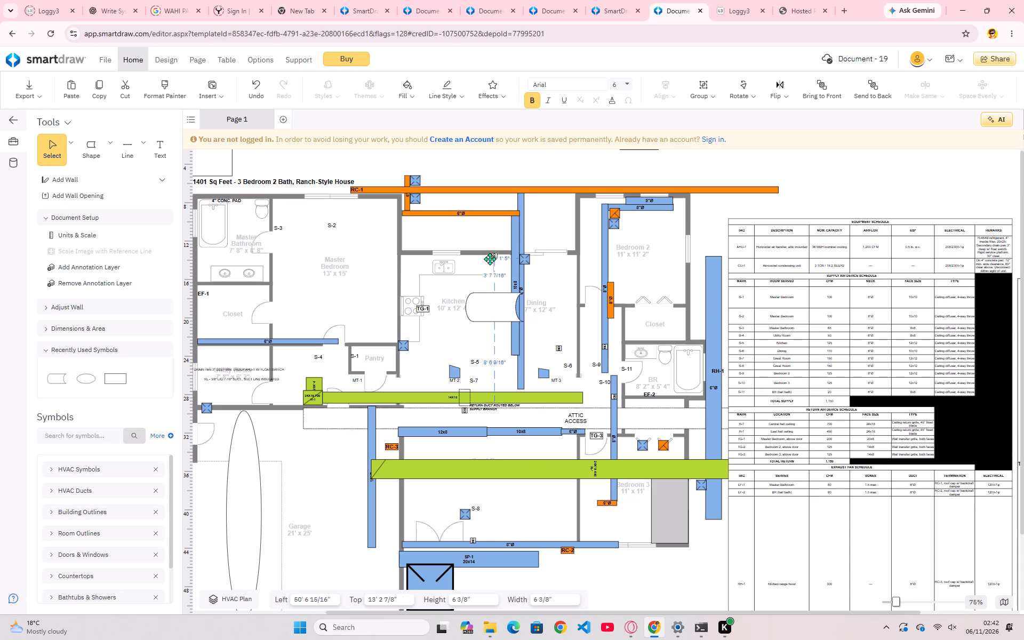
left_click_drag(490, 259, 456, 319)
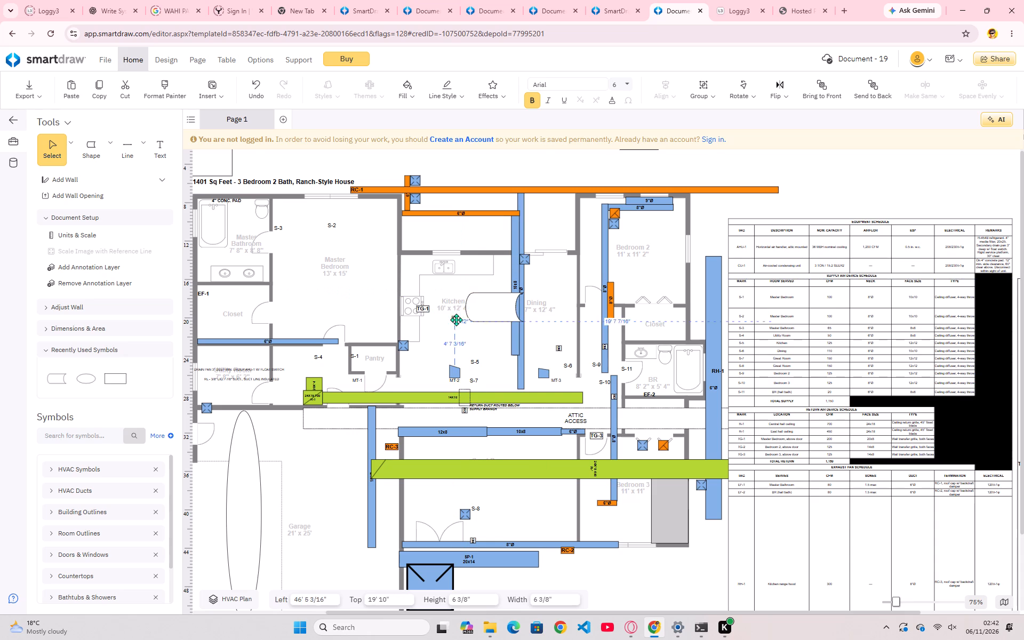
left_click_drag(456, 319, 409, 358)
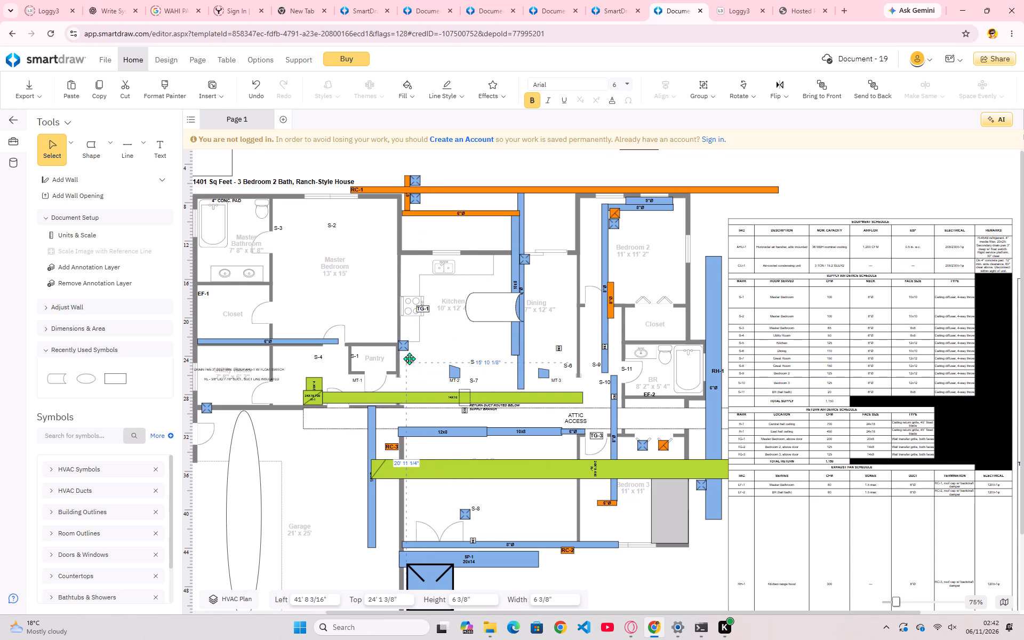
left_click_drag(409, 358, 418, 355)
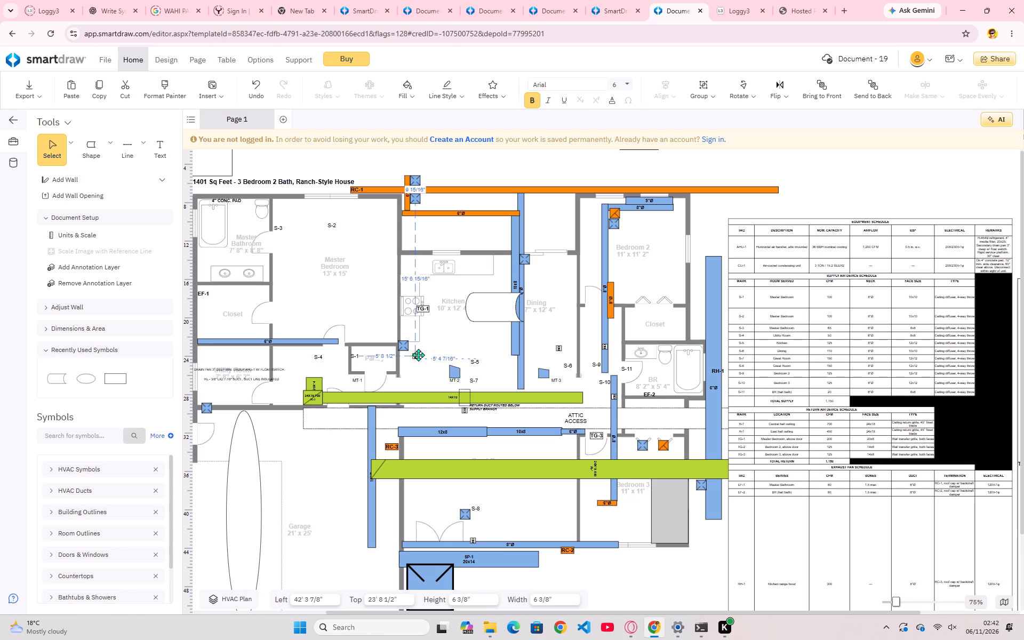
left_click_drag(418, 355, 382, 374)
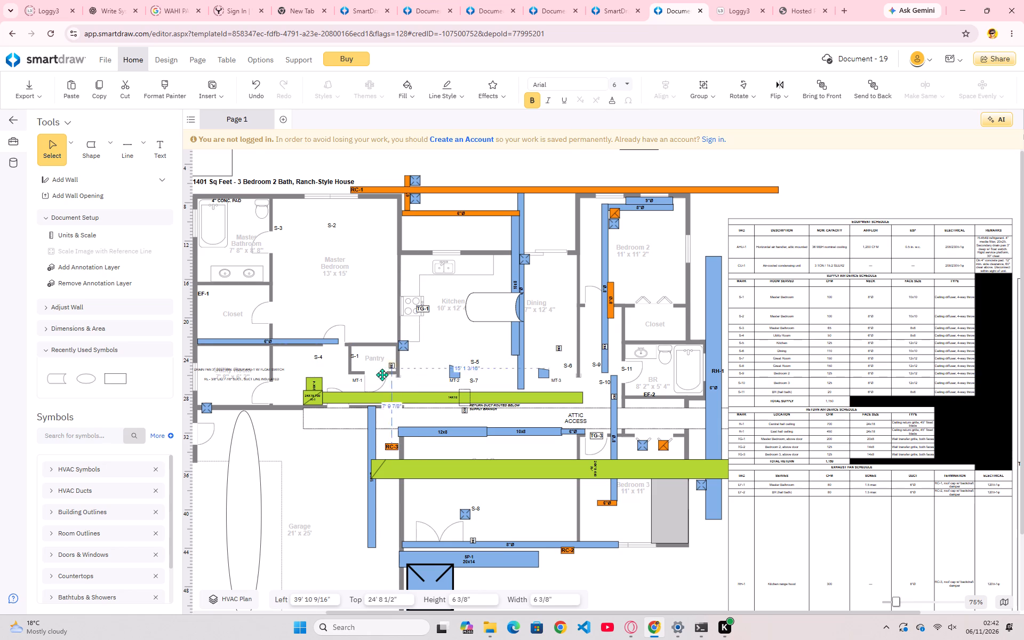
left_click_drag(382, 374, 334, 460)
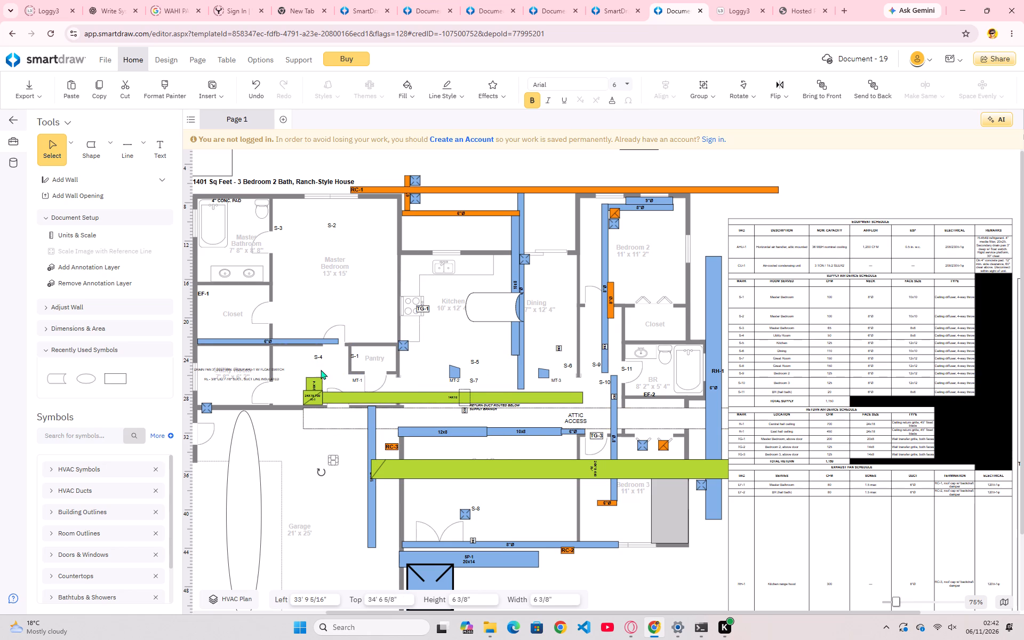
Move the diagonal line off the narrow green duct's corner to the Master Bedroom door, at about Left 33 ft 10 in, Top 22 ft 2 in.
left_click_drag(319, 392, 347, 340)
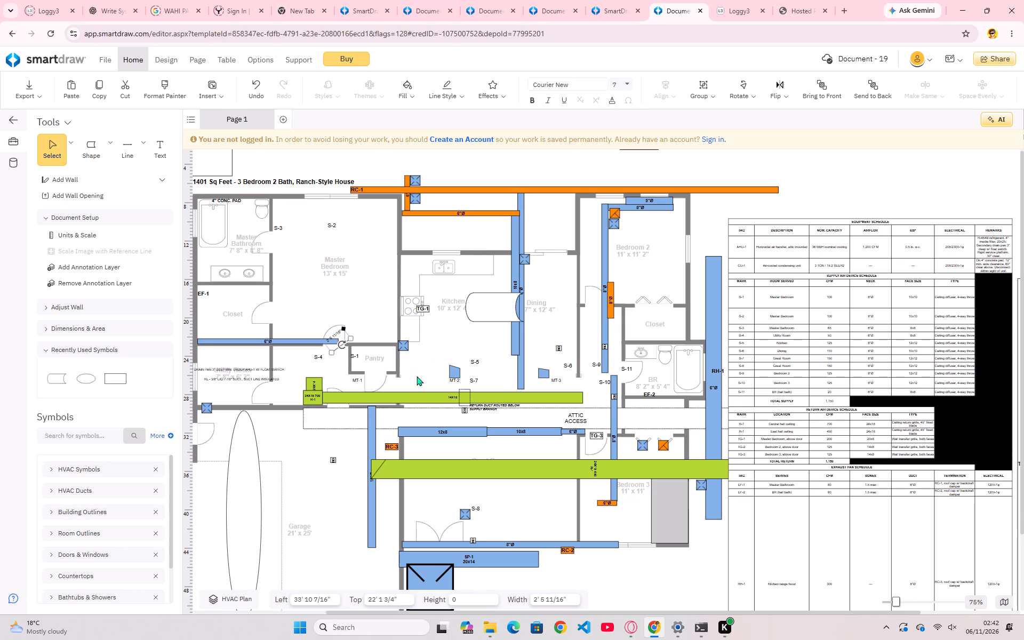
left_click_drag(417, 376, 417, 383)
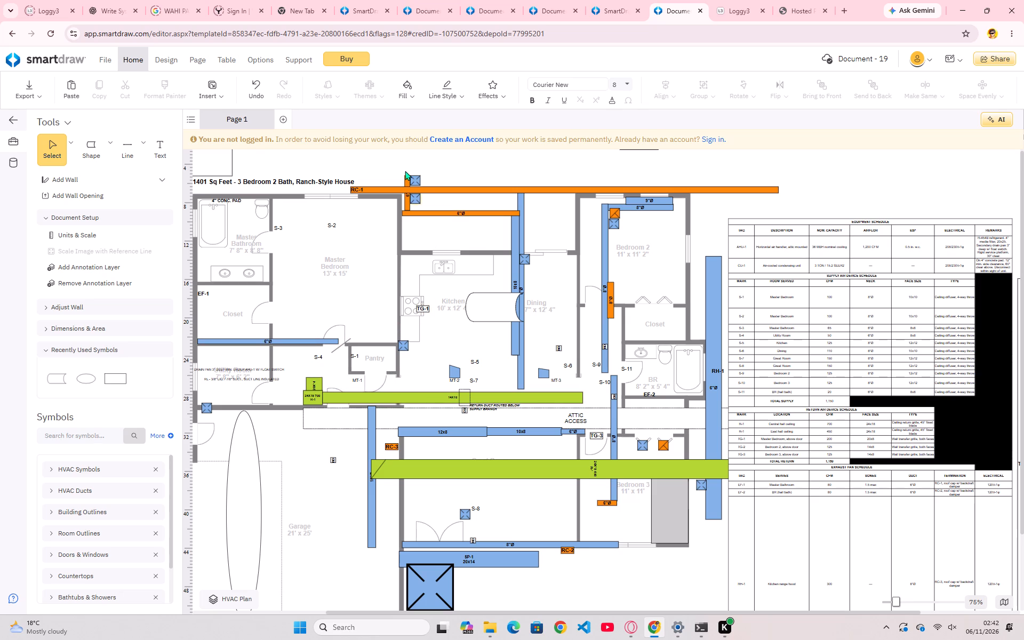
Move the blue diffuser above the RC-1 bar into the Master Bedroom's upper corner, at about Left 39 ft 9 in, Top 7 ft 6 in.
left_click_drag(412, 179, 391, 226)
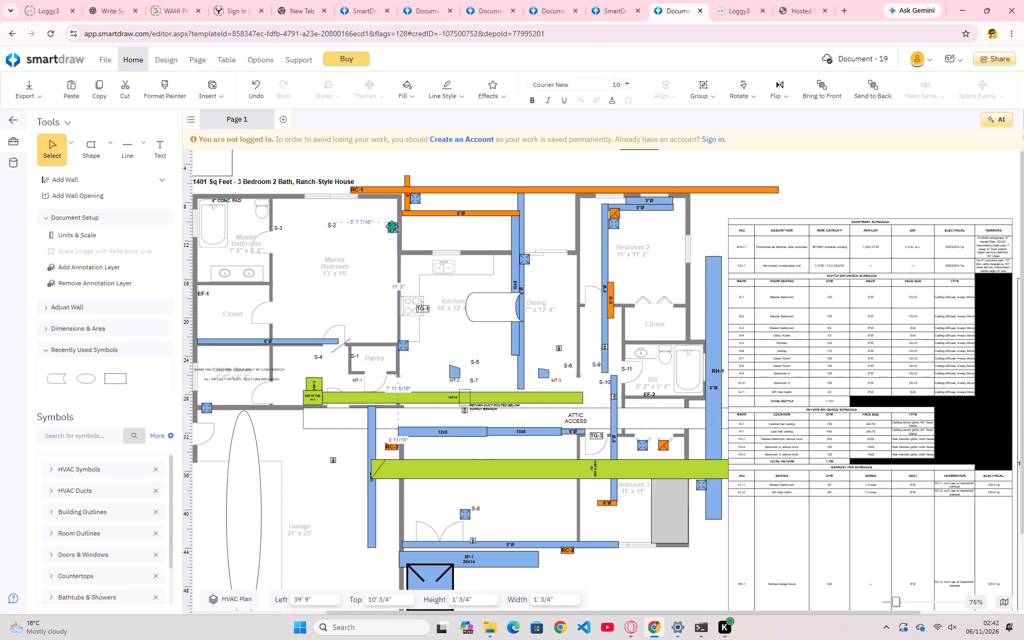
left_click_drag(391, 226, 390, 202)
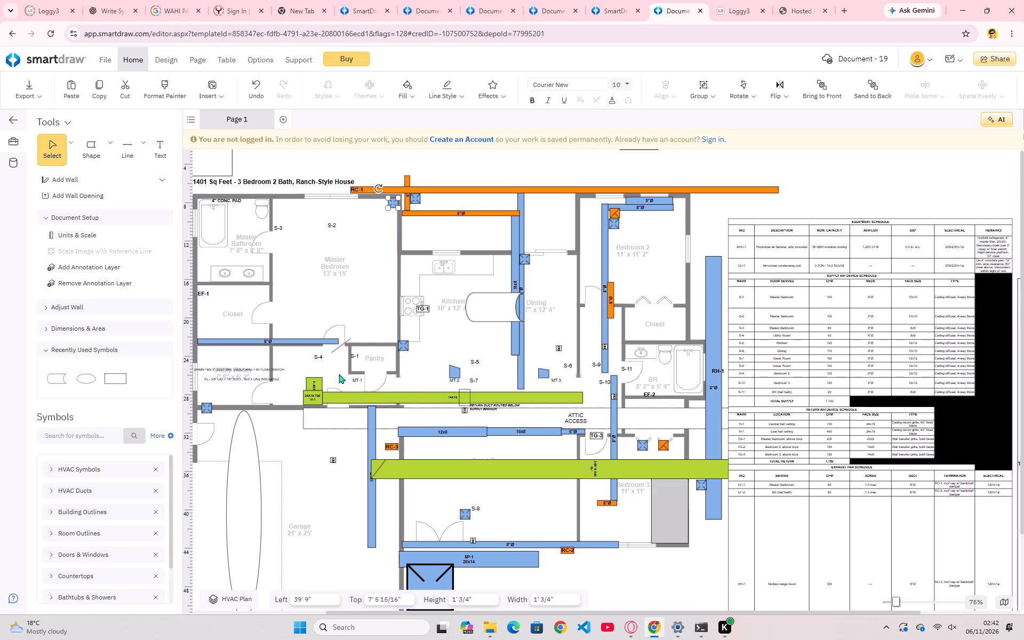
Move the green box overlapping the horizontal green duct's left end to just beneath it, at about Left 36 ft 1 in, Top 29 ft 2 in.
left_click_drag(313, 390, 362, 411)
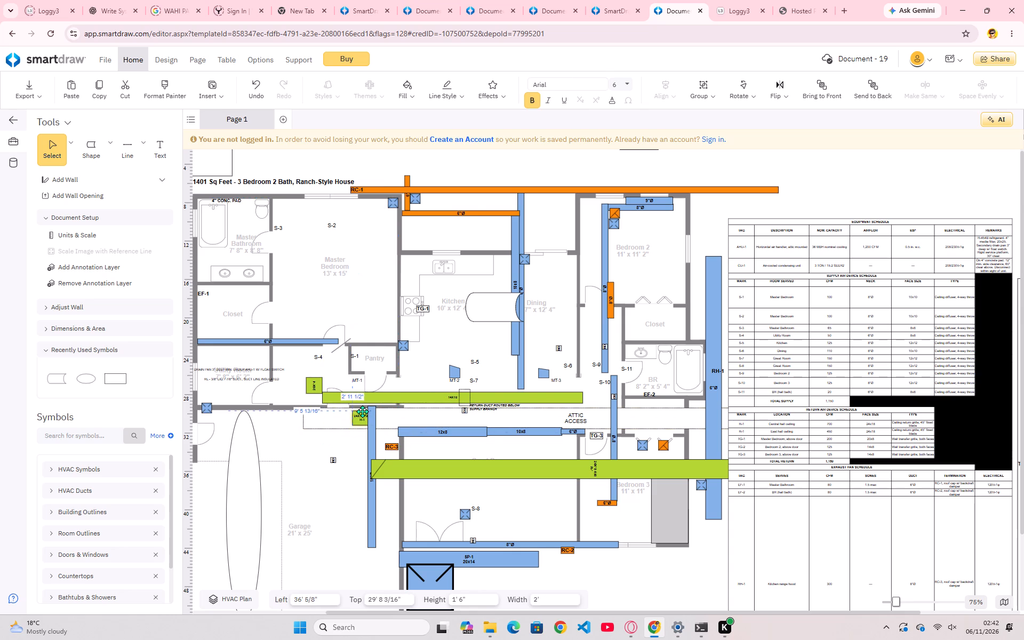
left_click_drag(362, 411, 362, 407)
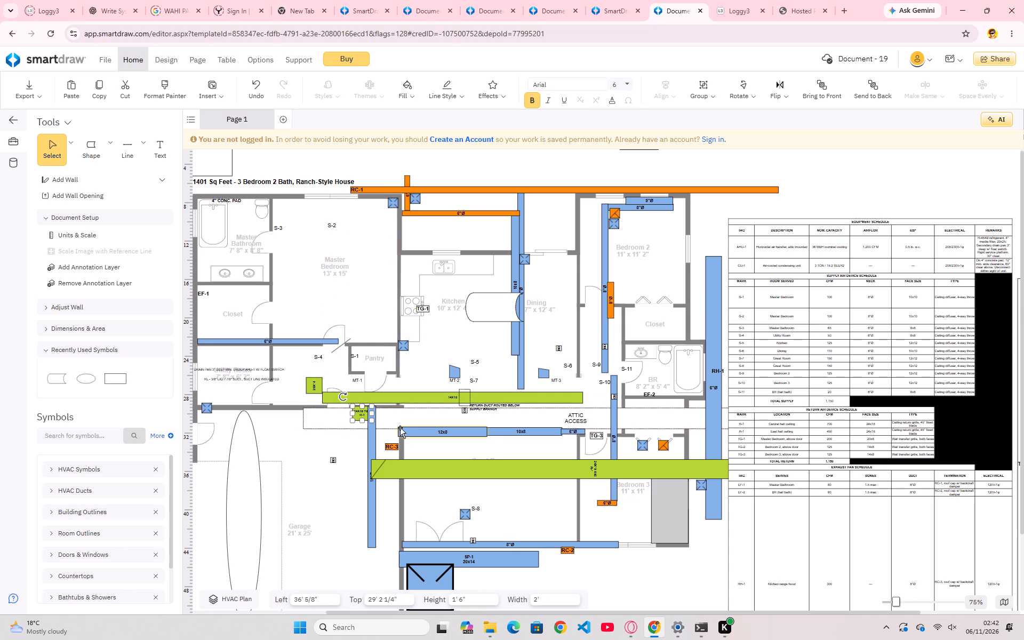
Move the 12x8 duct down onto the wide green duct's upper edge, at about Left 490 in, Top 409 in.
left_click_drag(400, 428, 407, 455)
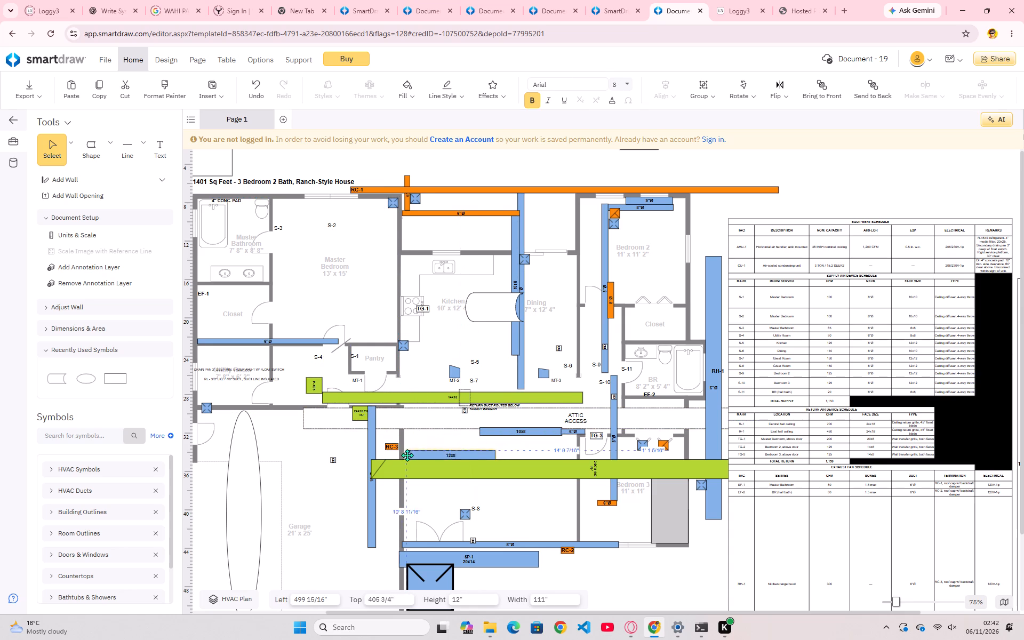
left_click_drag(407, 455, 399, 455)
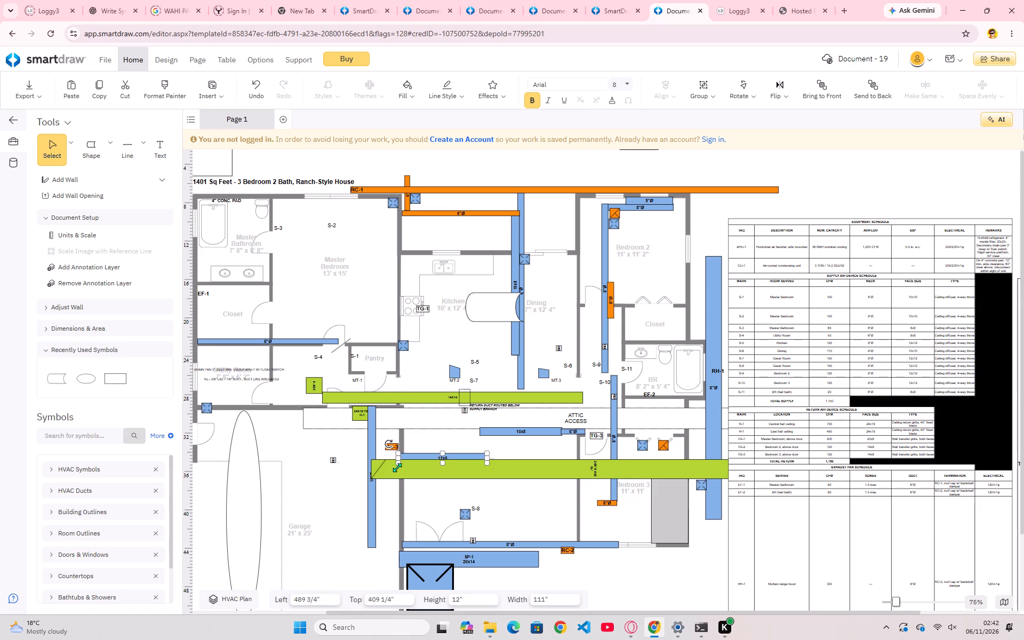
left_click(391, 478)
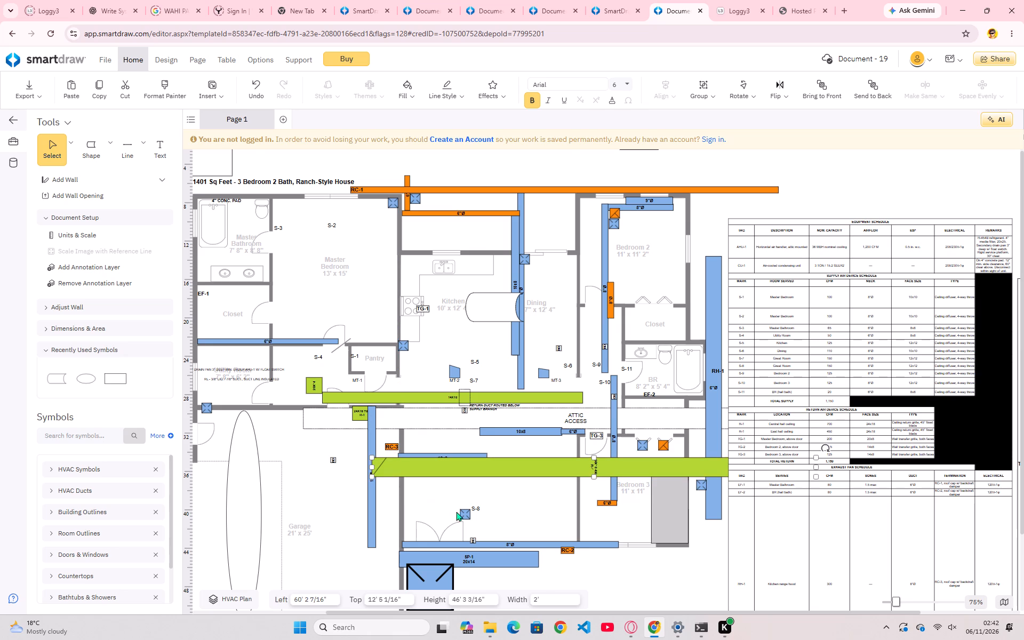
Move the blue diffuser beside S-8 to Bedroom 3's bottom wall, above the right part of the horizontal blue duct.
left_click_drag(464, 514, 598, 539)
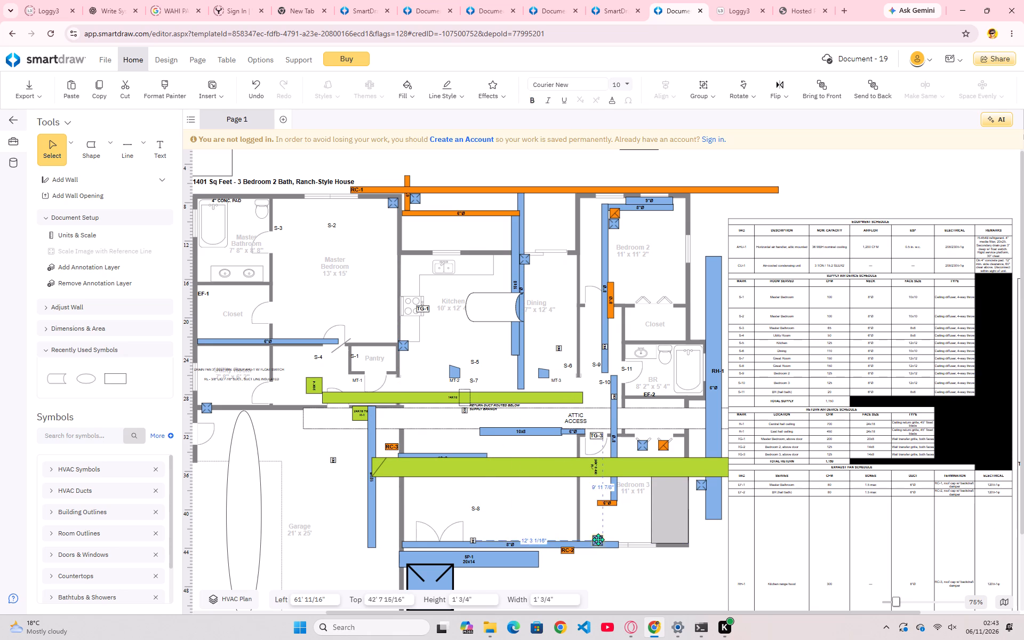
left_click_drag(598, 539, 586, 537)
Move the SP-1 20x14 duct up beneath the wide green duct, with its left end against the tall blue duct.
left_click_drag(501, 563, 468, 493)
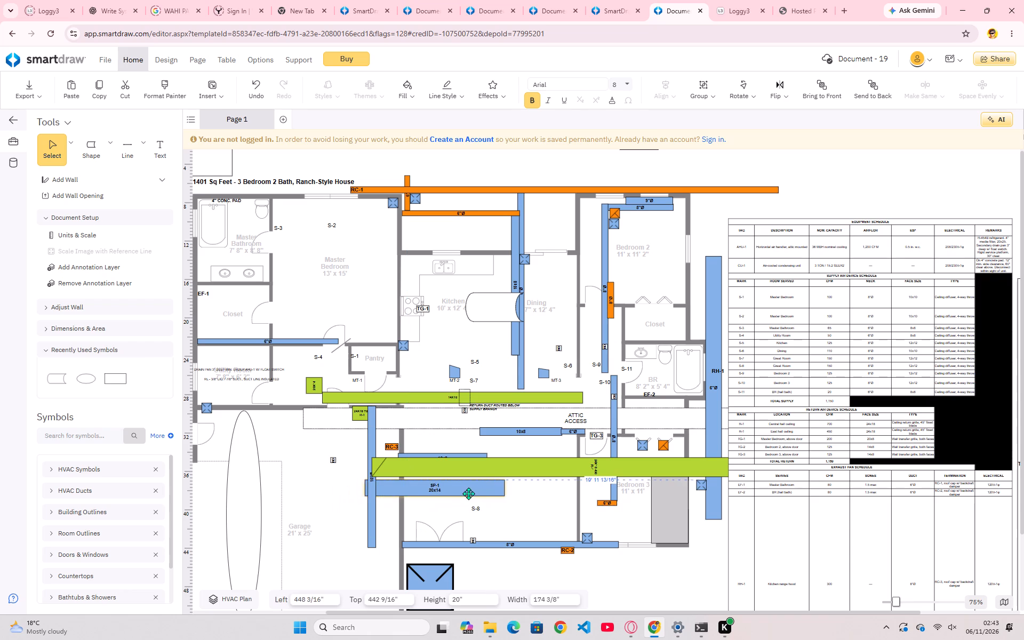
left_click_drag(468, 493, 472, 492)
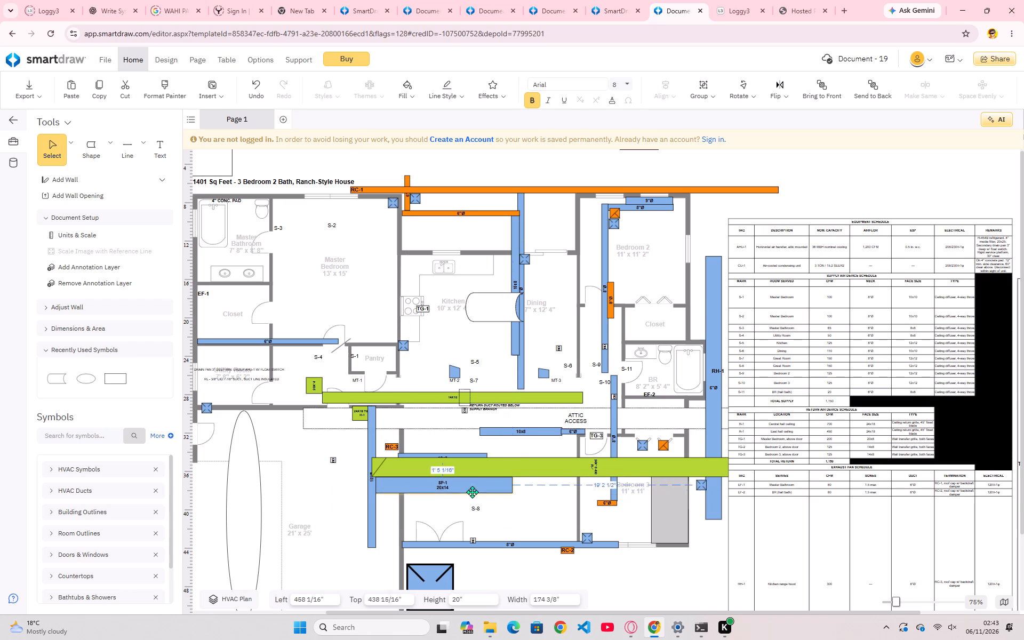
left_click_drag(472, 492, 473, 487)
Shift the 12x8 duct left along the wide green duct's upper edge until it meets the tall blue duct.
left_click_drag(444, 454, 442, 454)
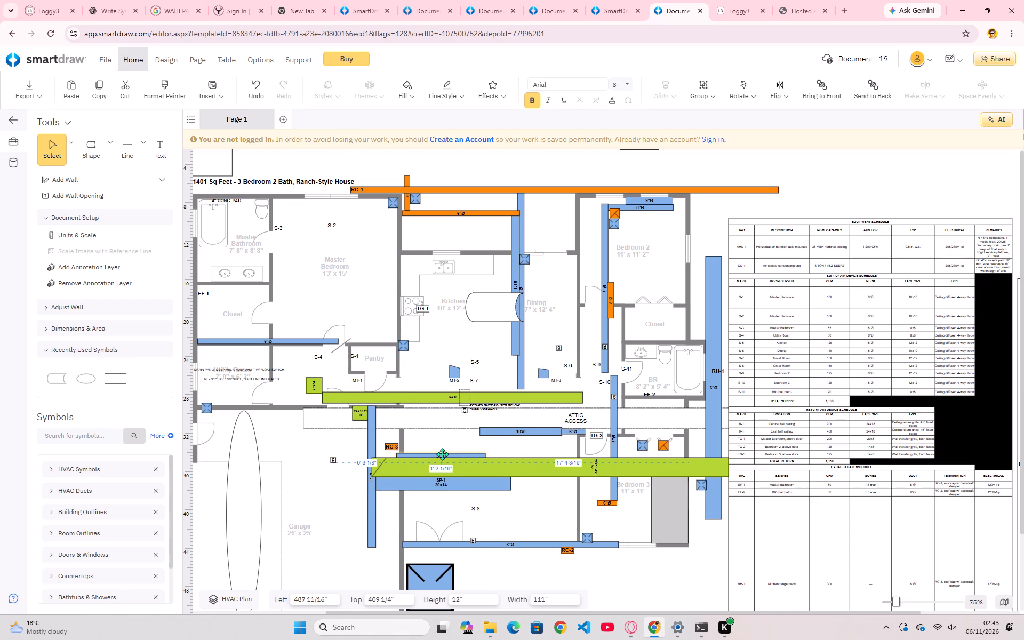
left_click_drag(442, 454, 416, 450)
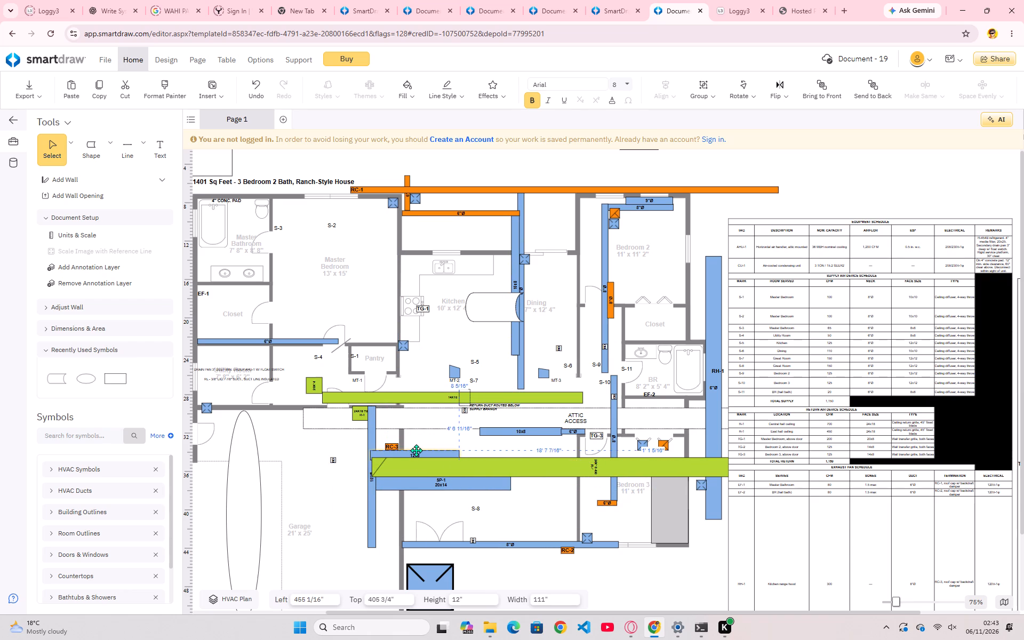
left_click_drag(416, 450, 419, 450)
left_click(326, 456)
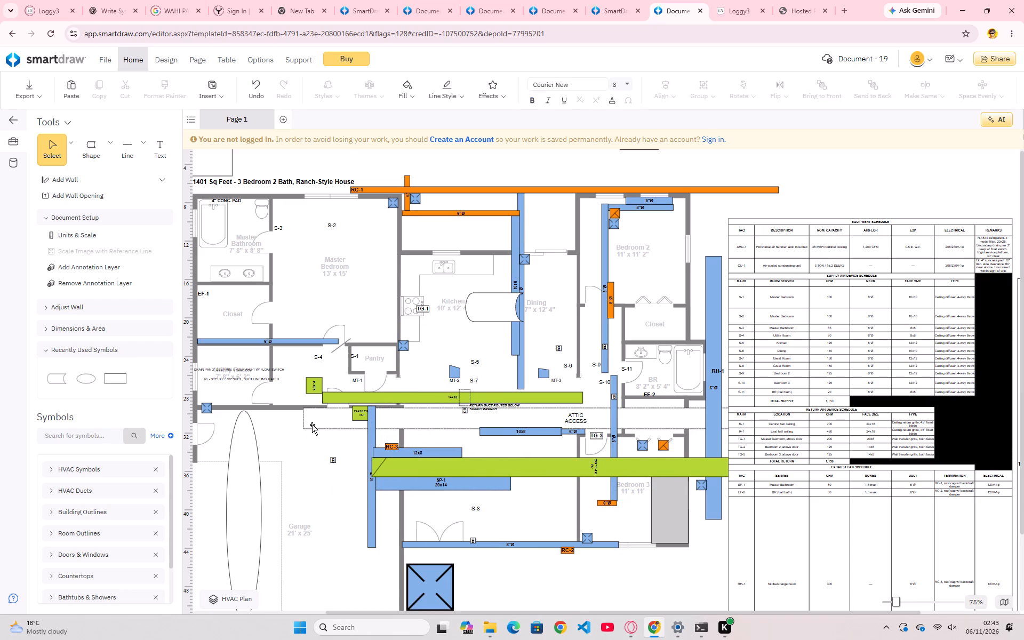
Move the tall ellipse from the garage to the wall between the Master Bedroom and Kitchen, at about Left 38 ft 10 in, Top 13 ft 9 in.
left_click_drag(260, 467, 307, 391)
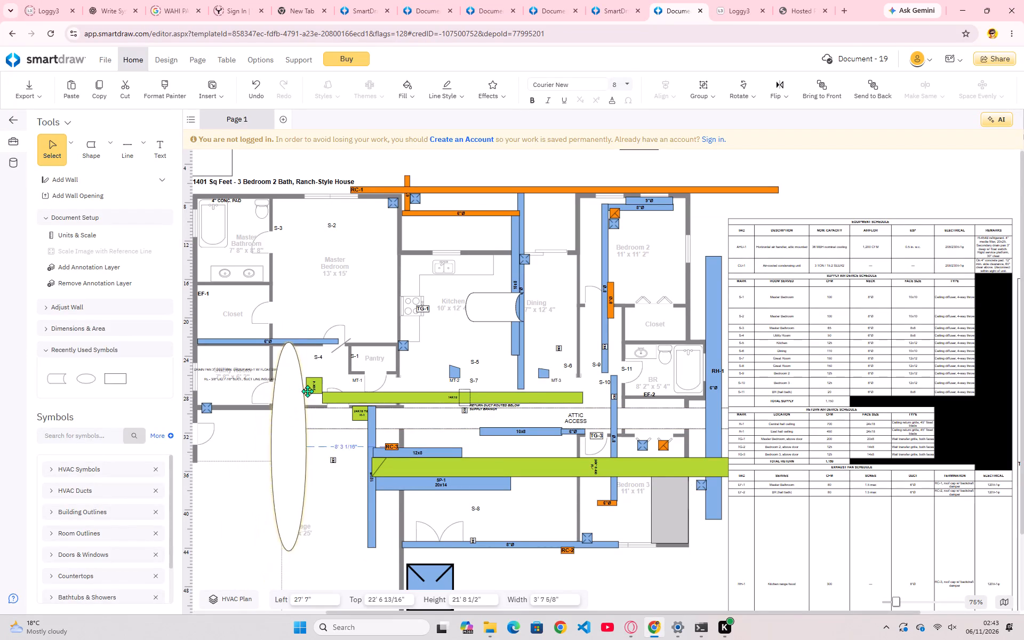
left_click_drag(307, 391, 375, 316)
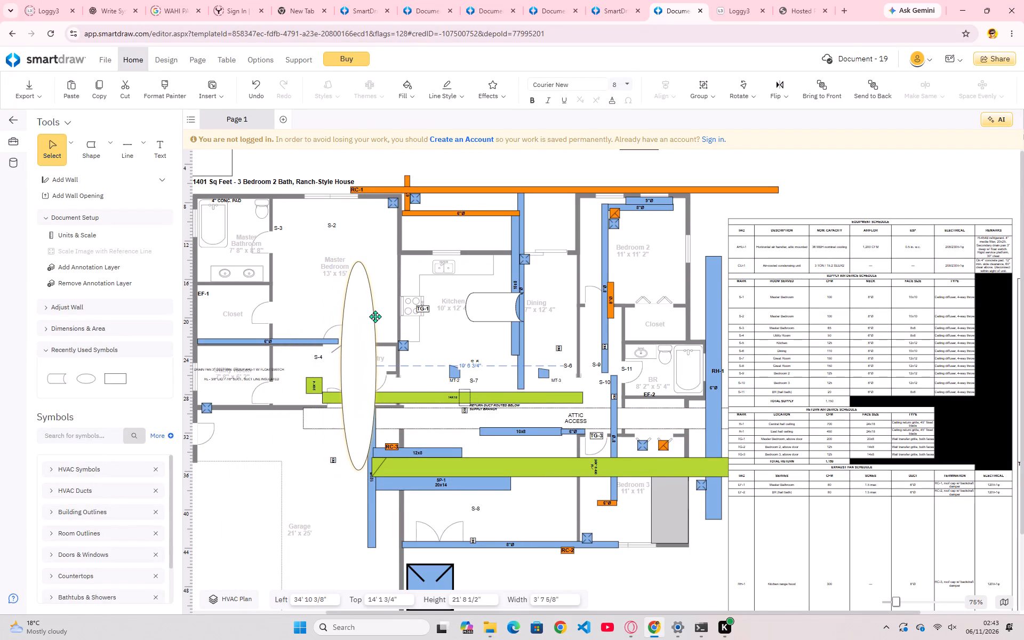
left_click_drag(375, 316, 413, 313)
Move the large blue crossed square into the garage beside the wide green duct's end, at about Left 32 ft 11 in, Top 31 ft 11 in.
scroll(435, 517, "down", 7)
left_click_drag(435, 517, 366, 443)
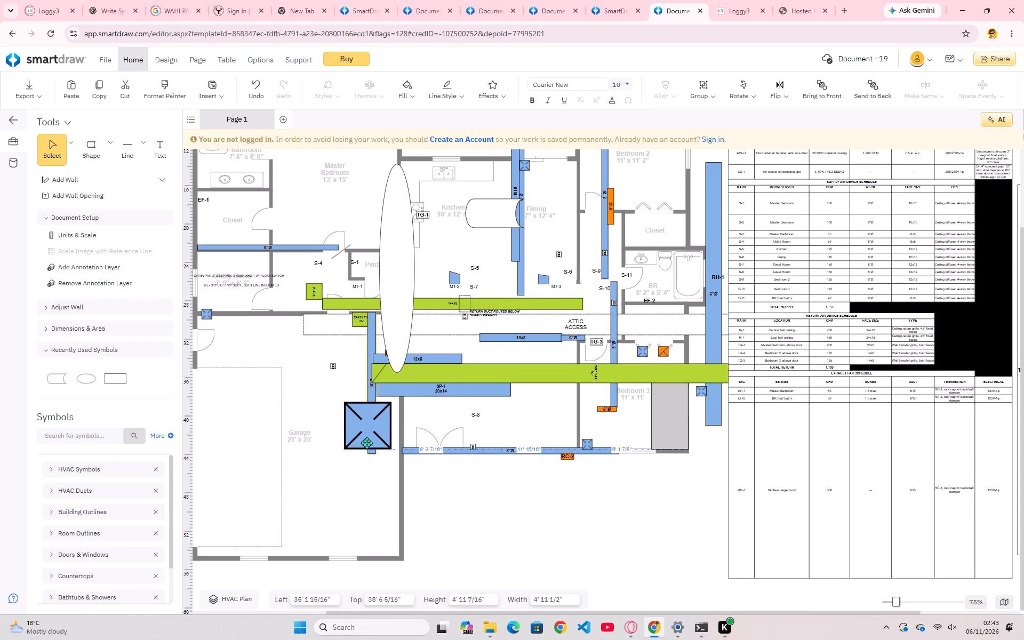
left_click_drag(366, 443, 351, 384)
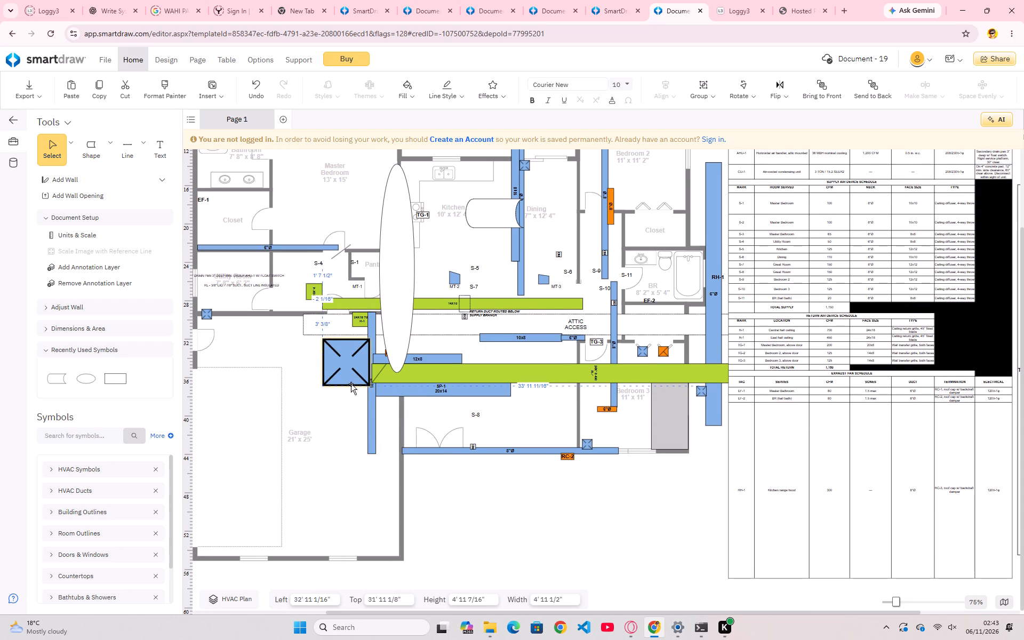
Fill the tall ellipse between the Master Bedroom and Kitchen with red.
scroll(377, 423, "up", 9)
left_click(408, 376)
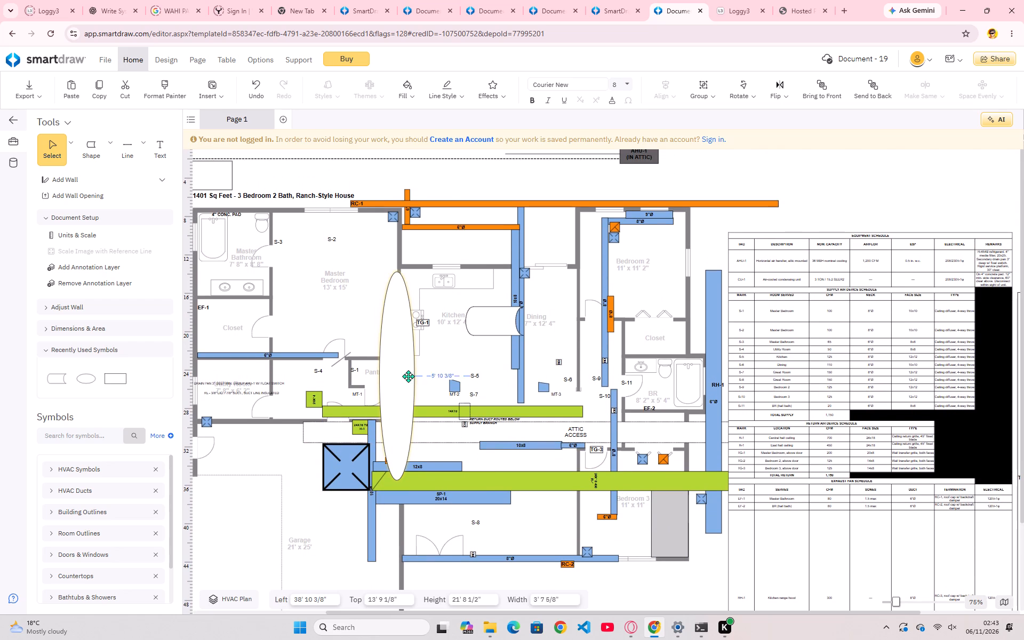
left_click(411, 375)
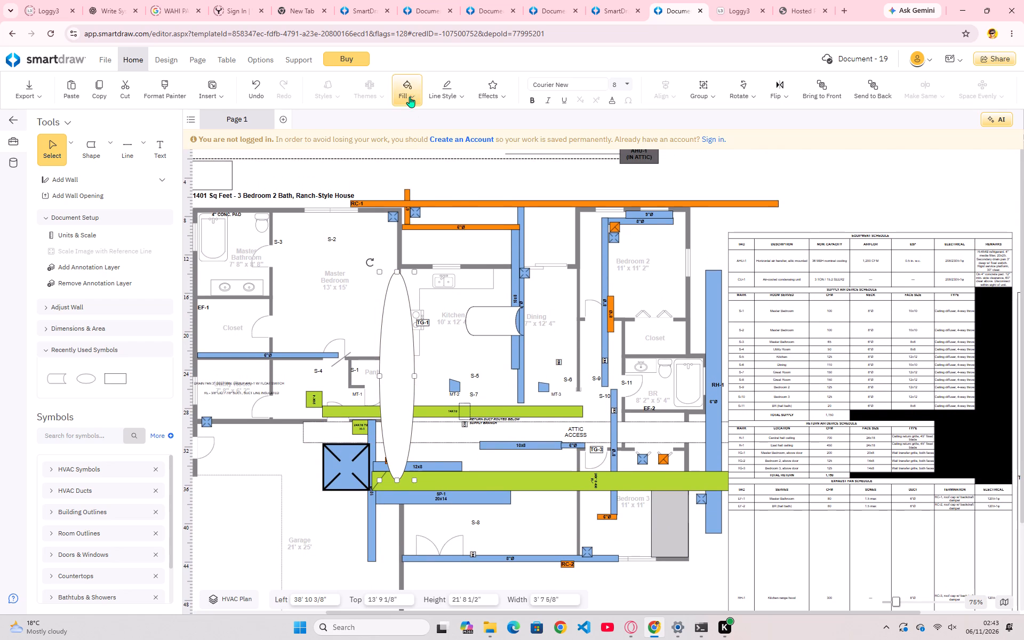
left_click(410, 97)
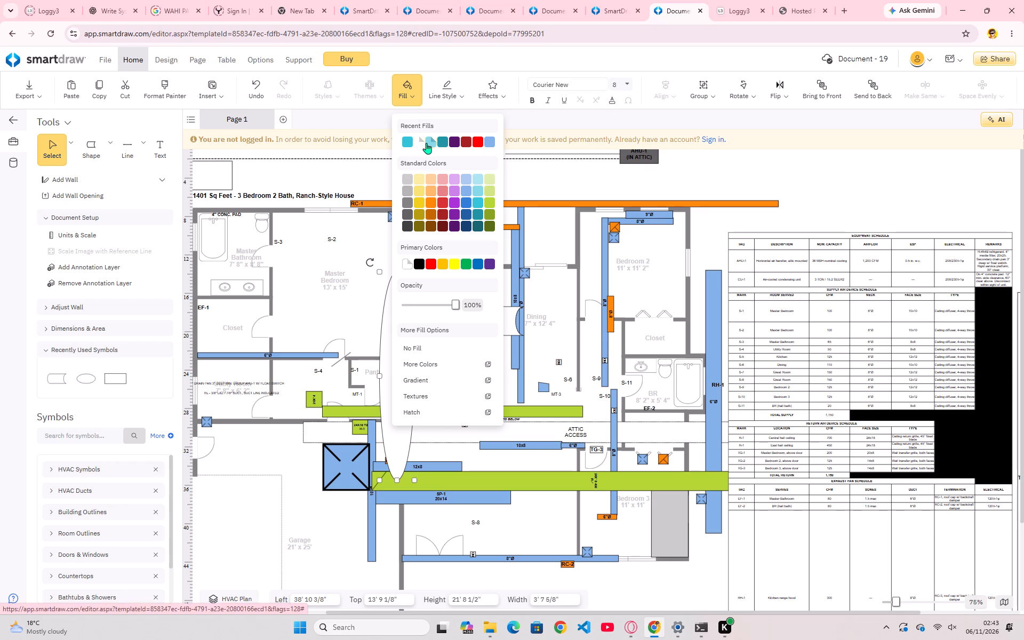
left_click(479, 145)
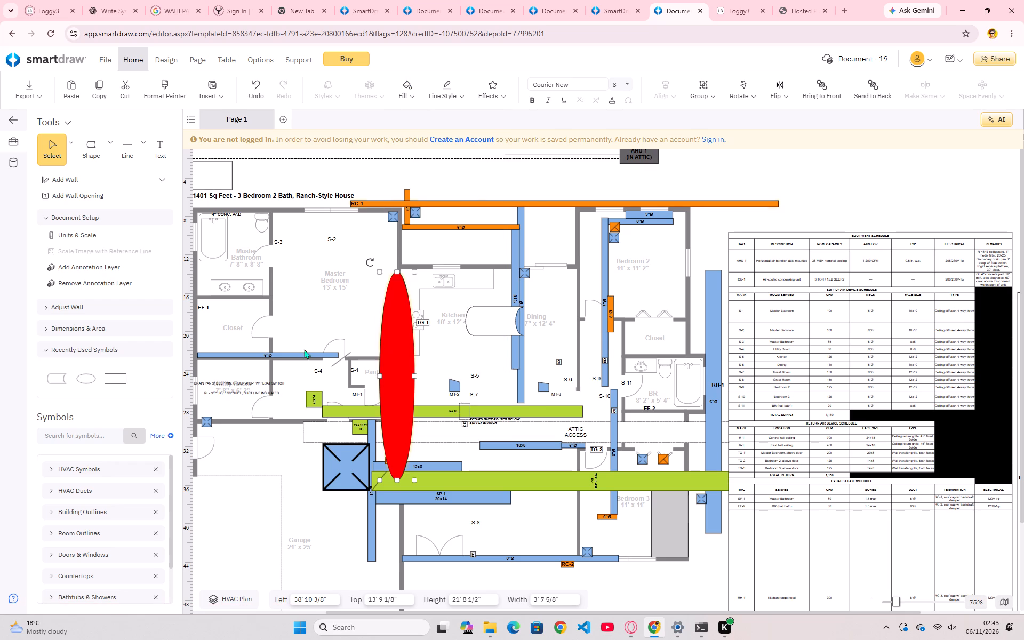
left_click(474, 358)
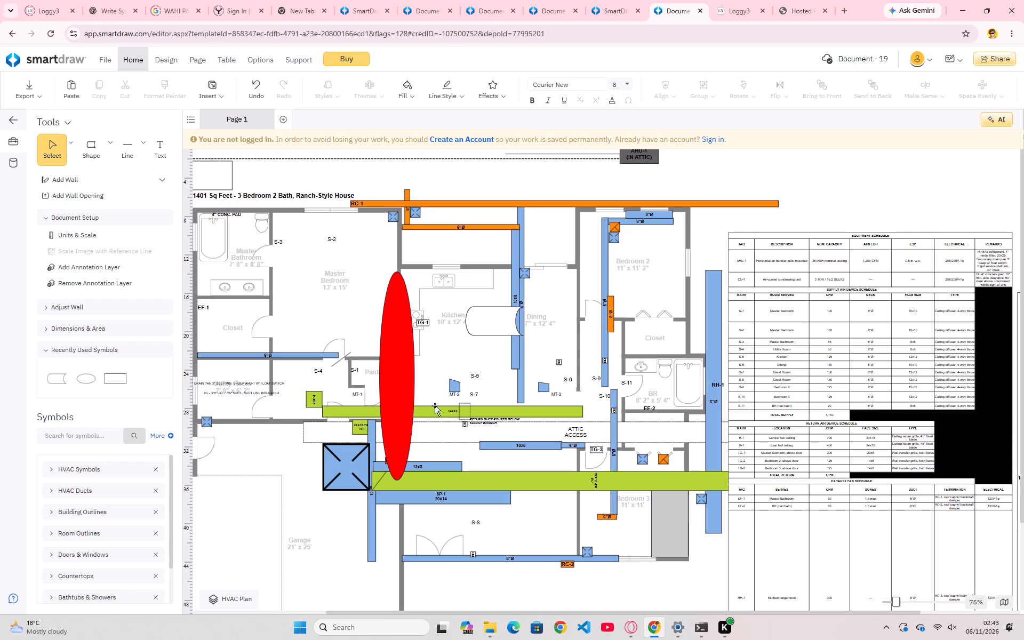
Fill the kitchen island shape with turquoise.
left_click_drag(474, 330, 473, 338)
left_click(473, 338)
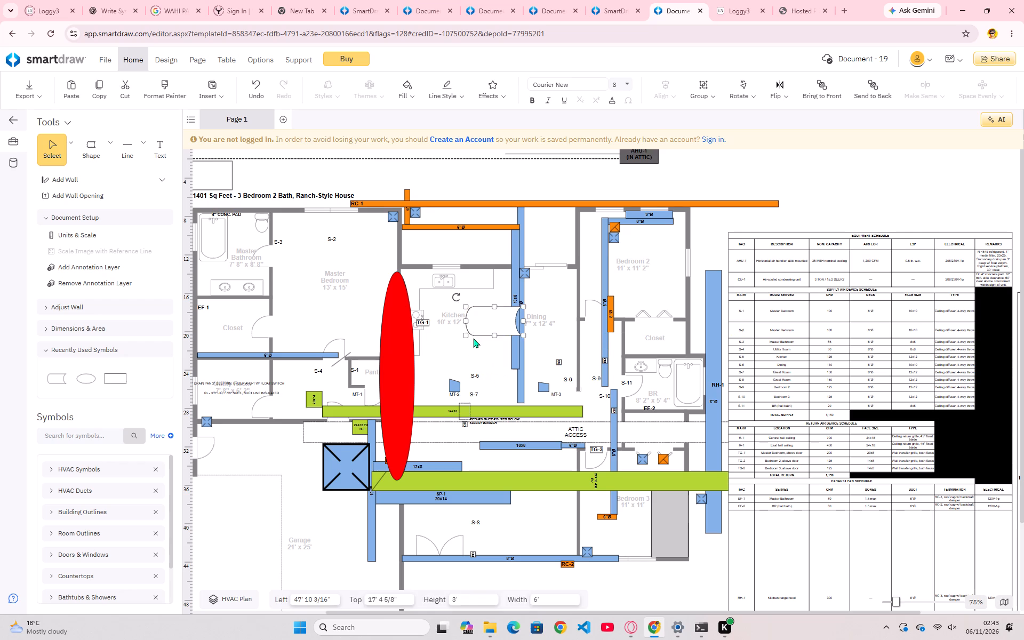
left_click(468, 311)
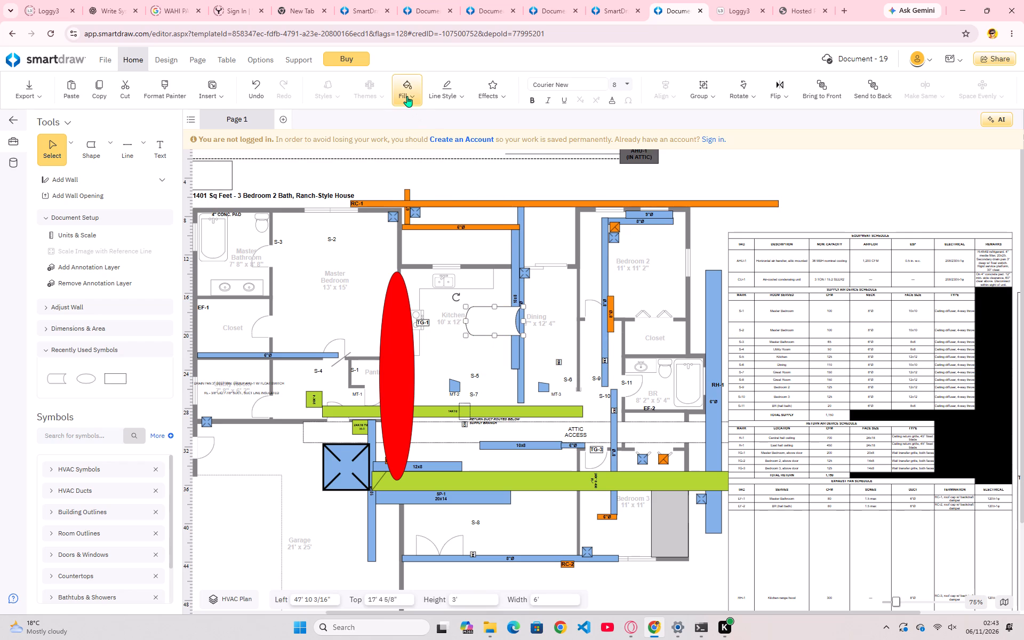
left_click(406, 95)
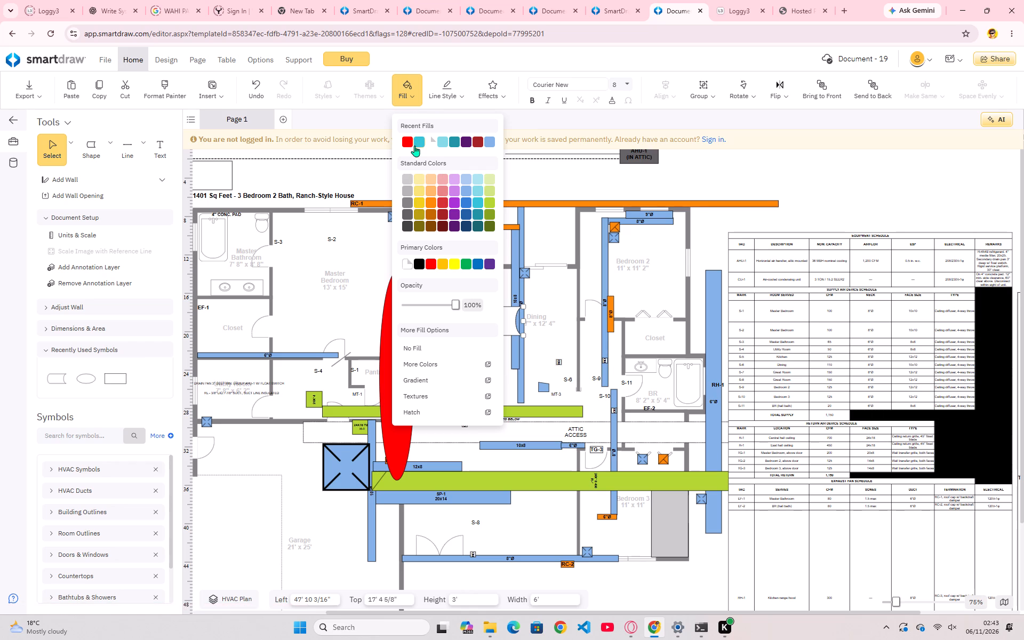
left_click(422, 146)
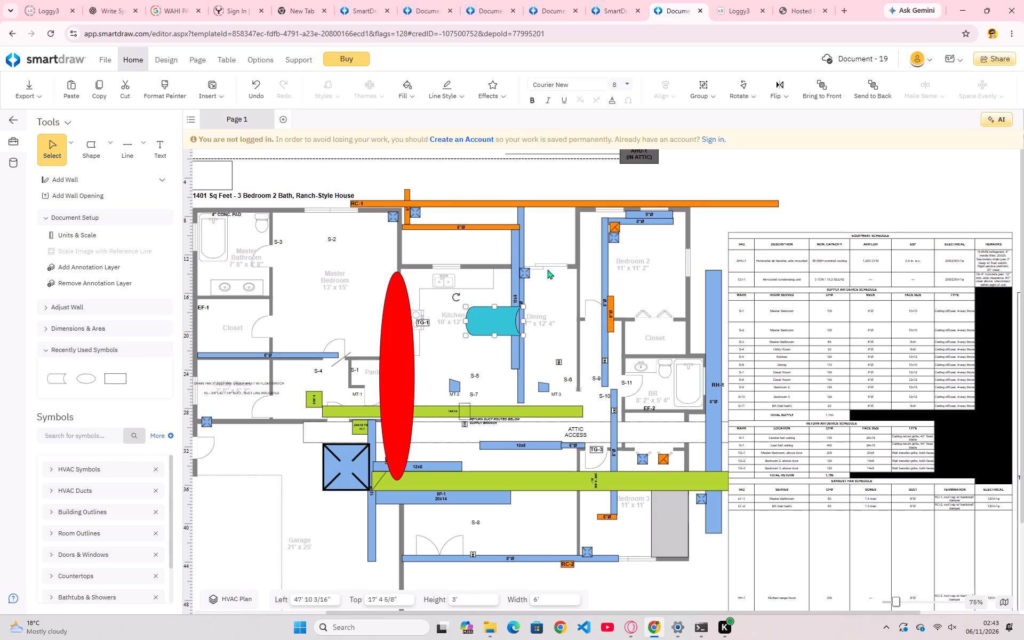
left_click(552, 290)
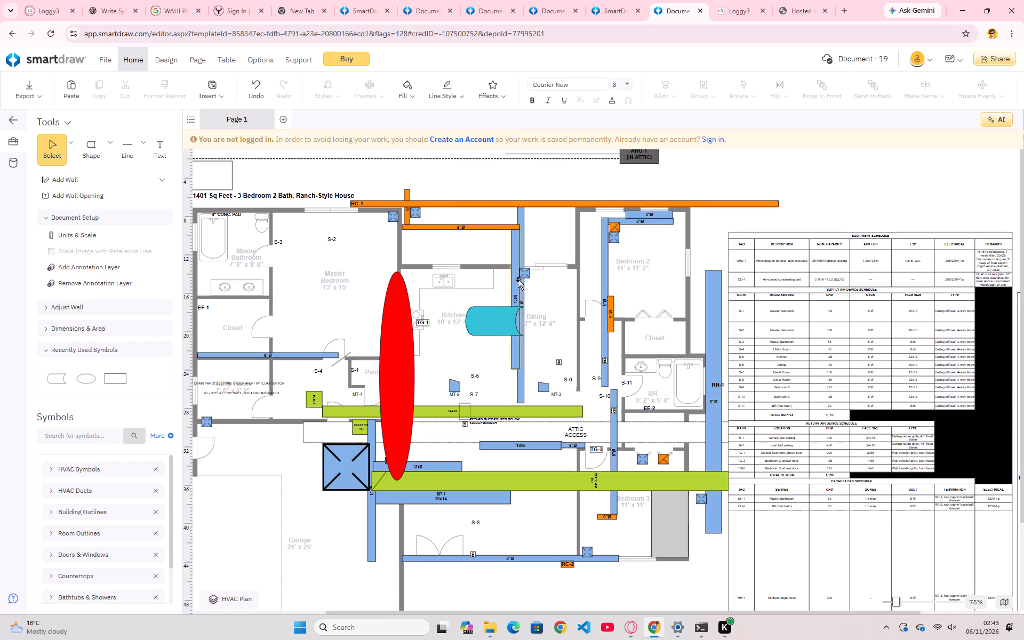
Fill the shorter vertical blue duct between the Kitchen and Dining area with dark purple.
left_click(491, 266)
left_click(511, 261)
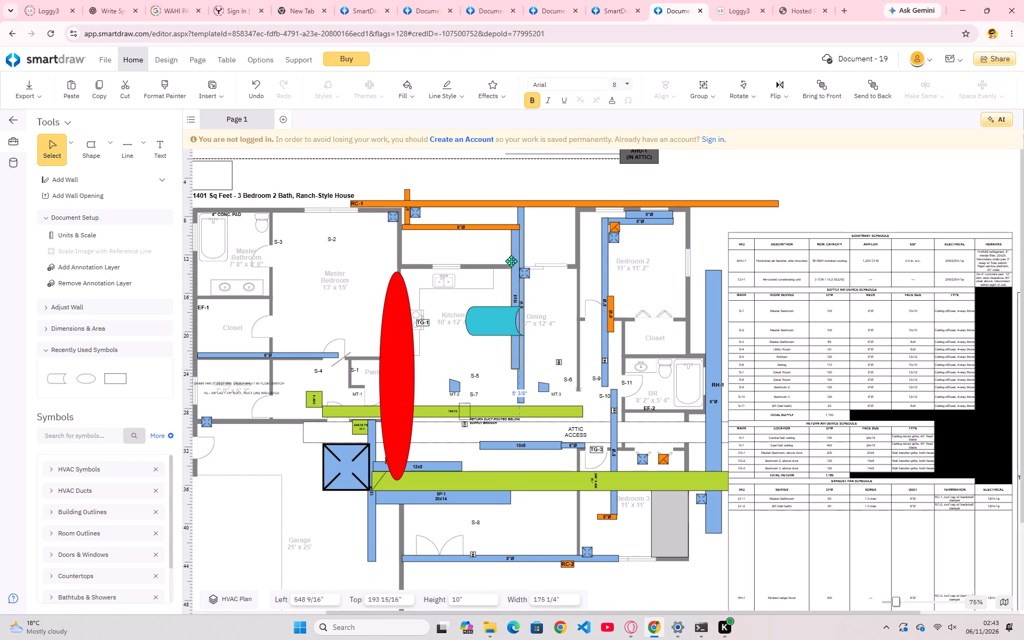
left_click(412, 83)
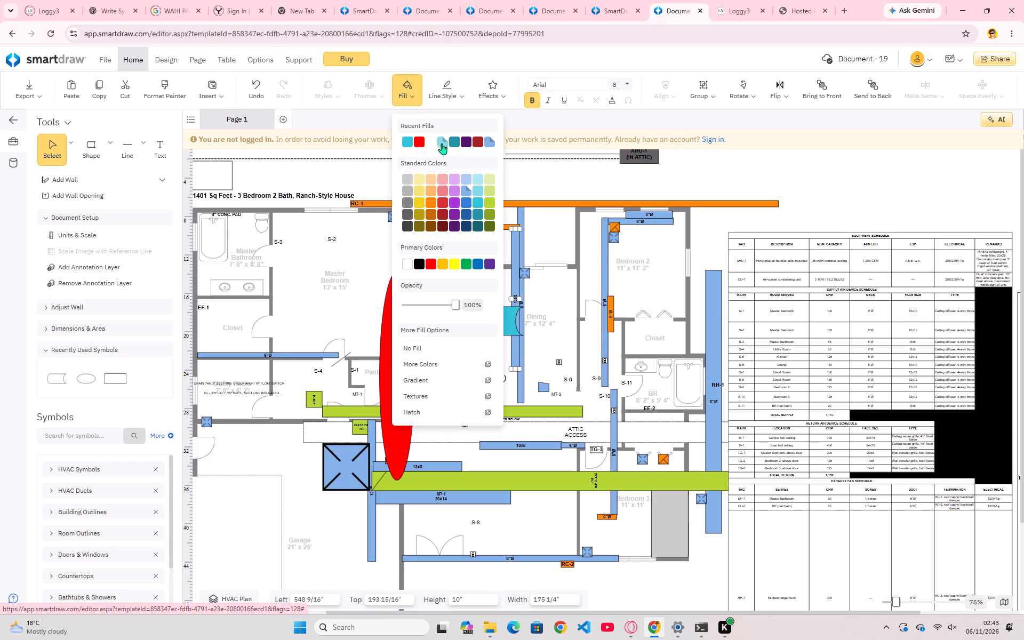
left_click(464, 143)
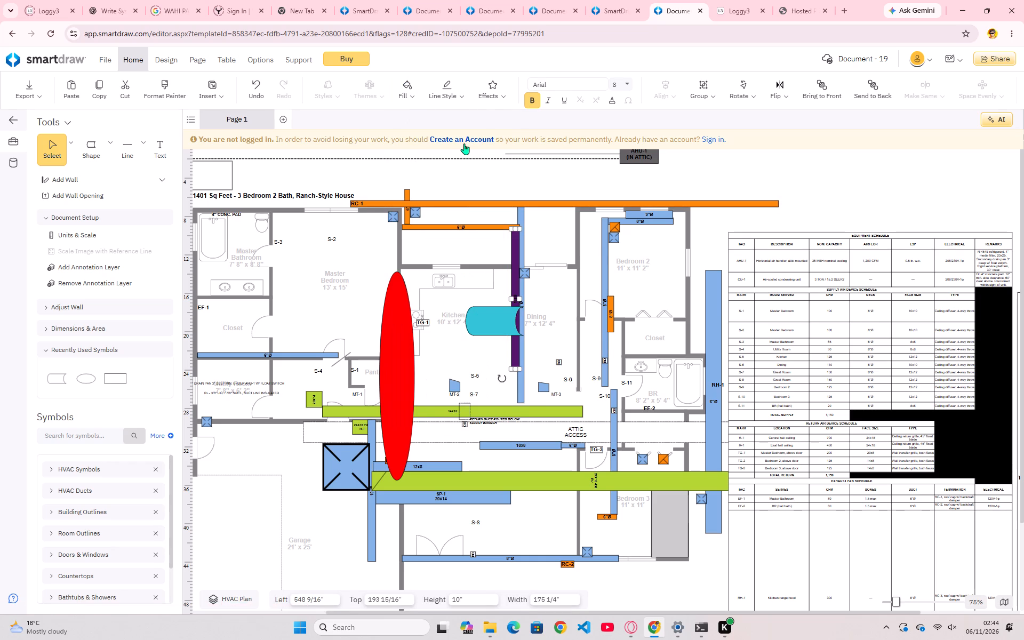
left_click(530, 252)
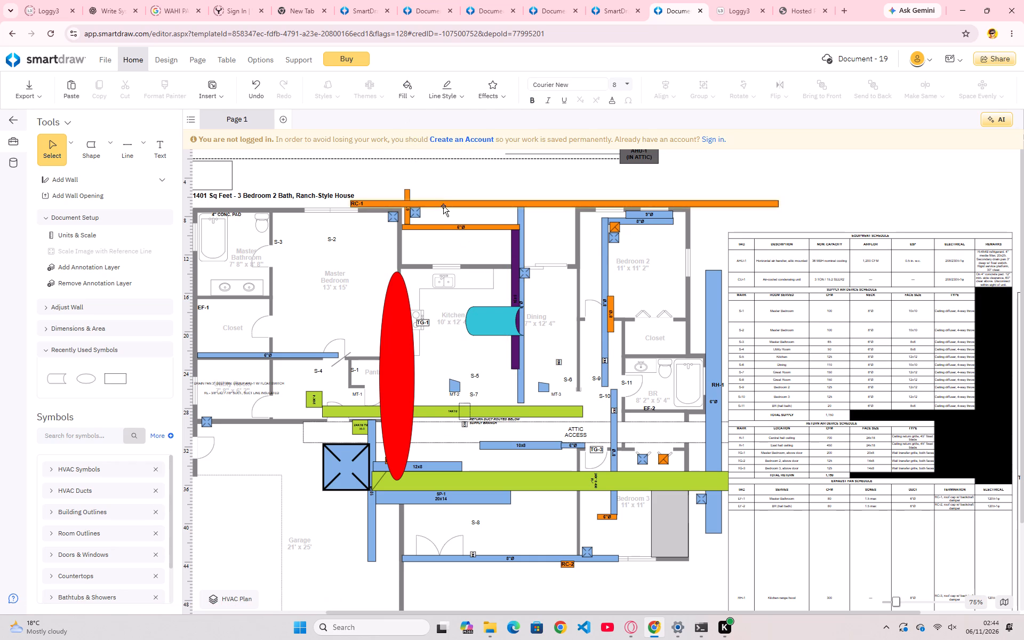
Fill the long horizontal RC-1 bar across the top of the house with turquoise.
left_click(443, 206)
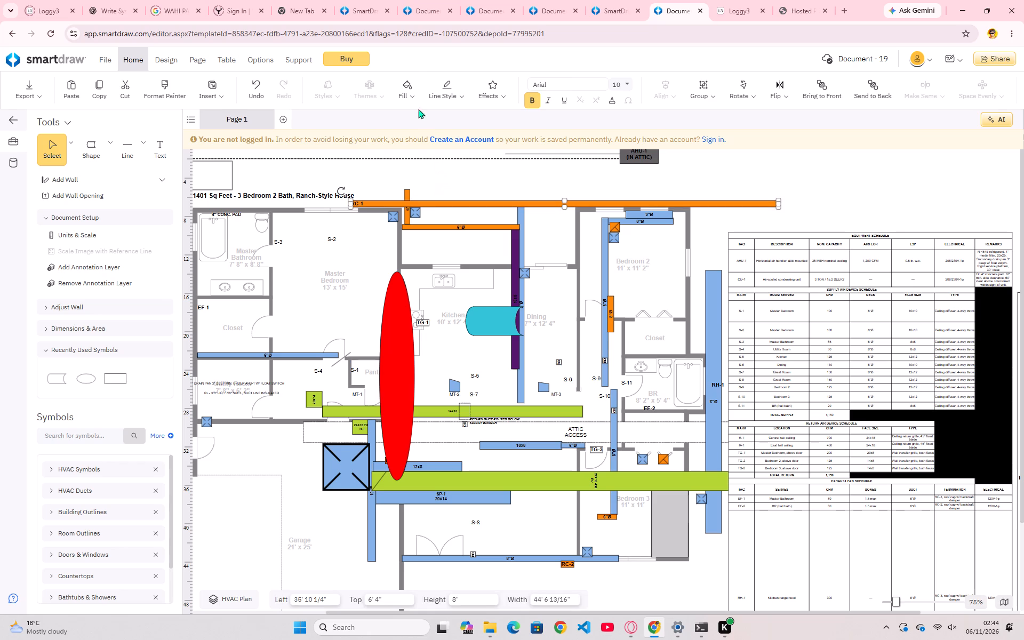
left_click(415, 89)
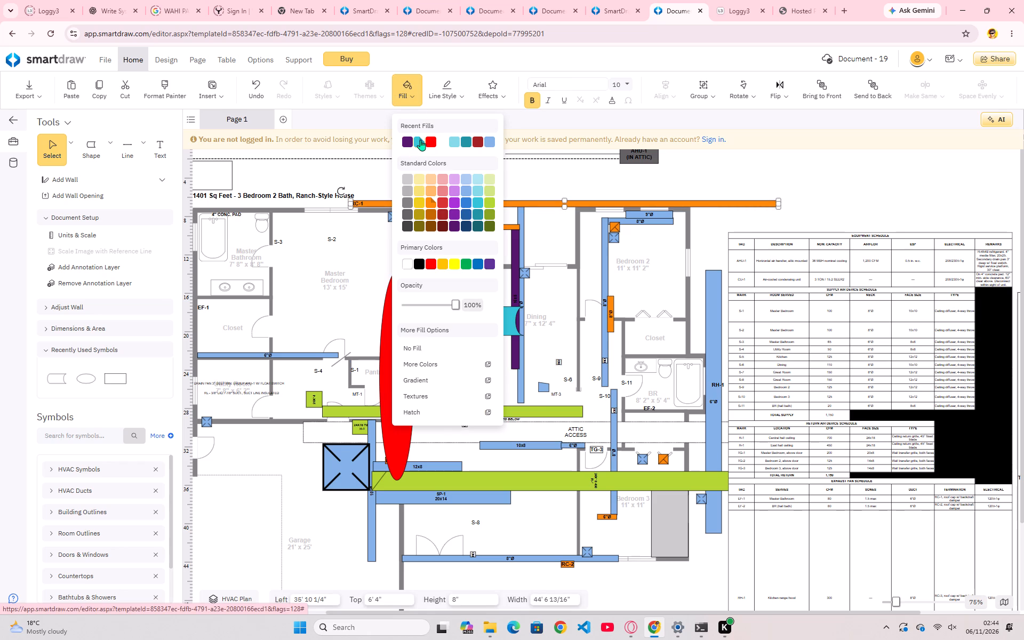
left_click(420, 140)
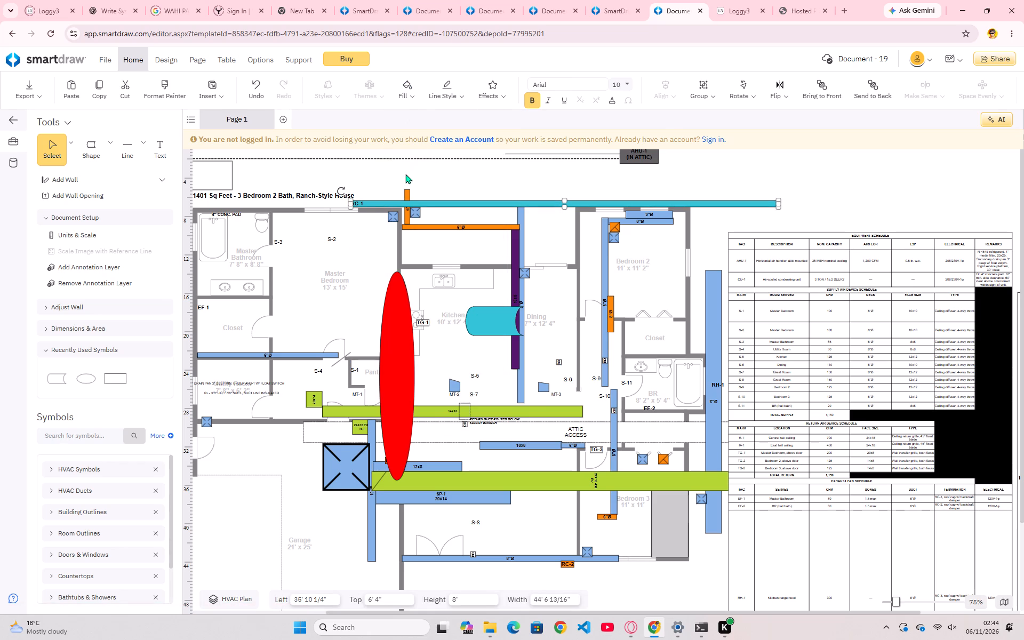
left_click(382, 266)
Fill the horizontal orange 6"Ø duct above the Kitchen with light turquoise.
left_click(409, 228)
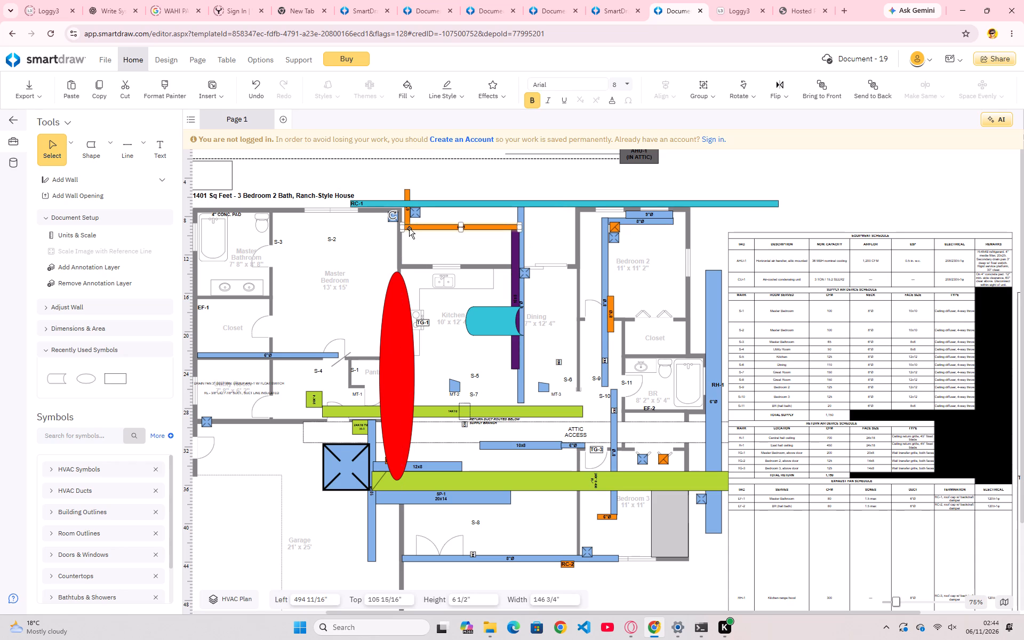
left_click(415, 85)
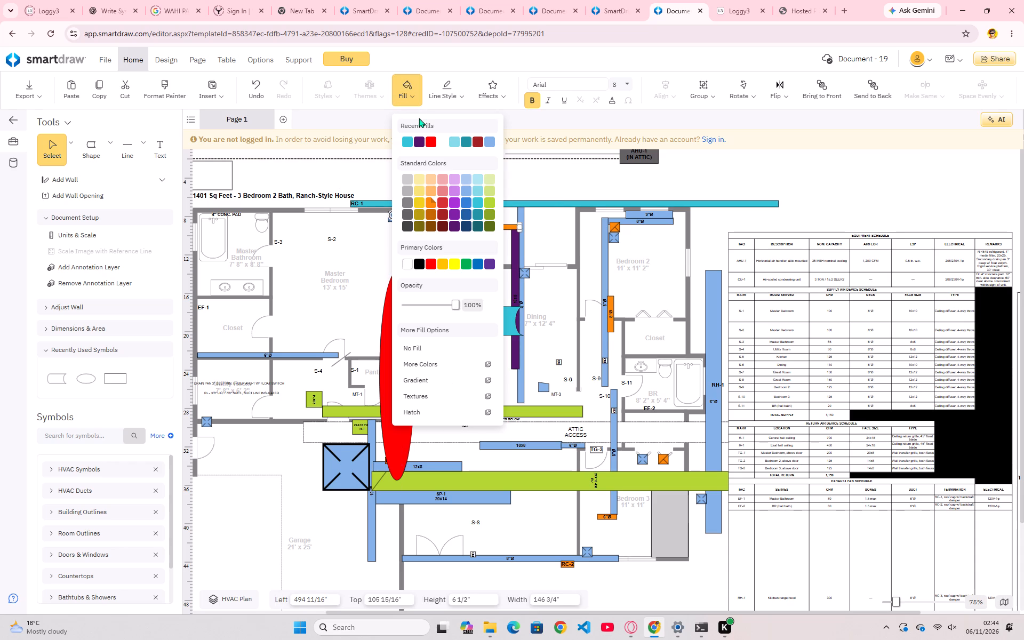
left_click(476, 193)
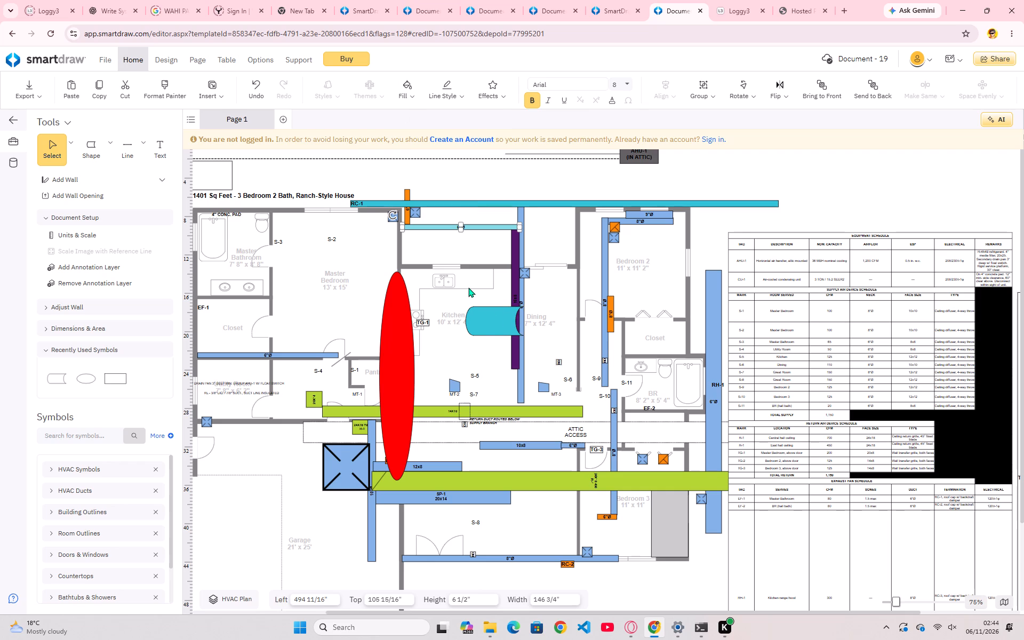
left_click(468, 287)
Fill the "Return duct routed below supply branch" note with turquoise.
left_click(502, 410)
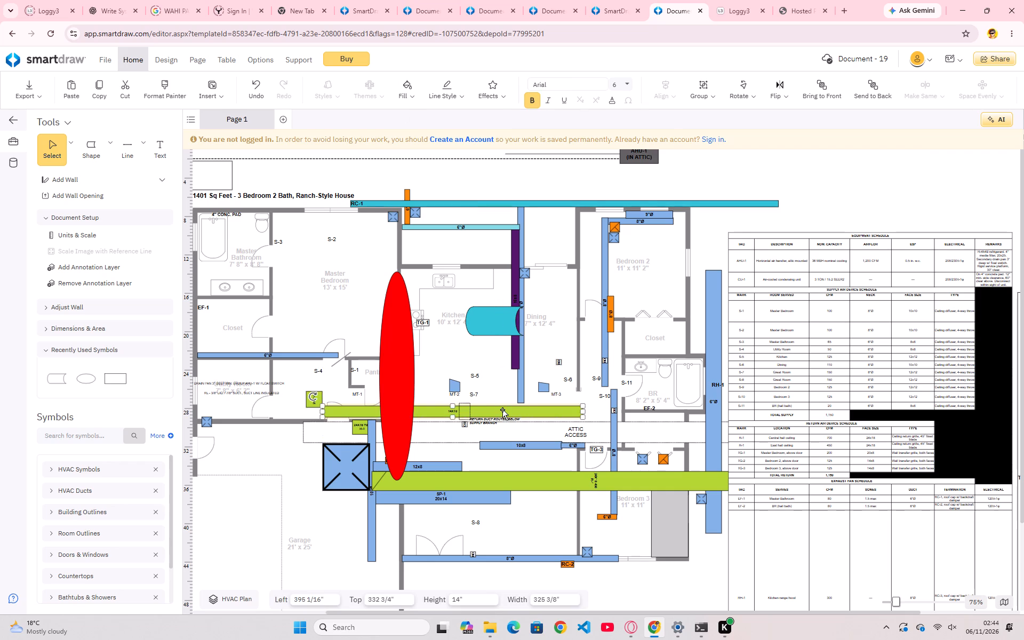
left_click(502, 410)
left_click(502, 410)
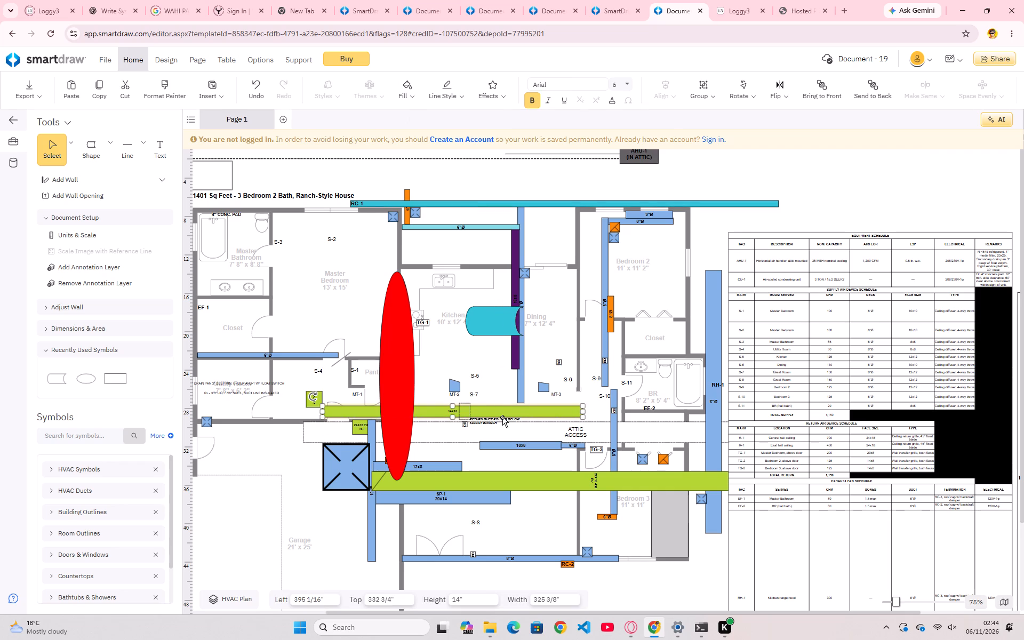
left_click(502, 417)
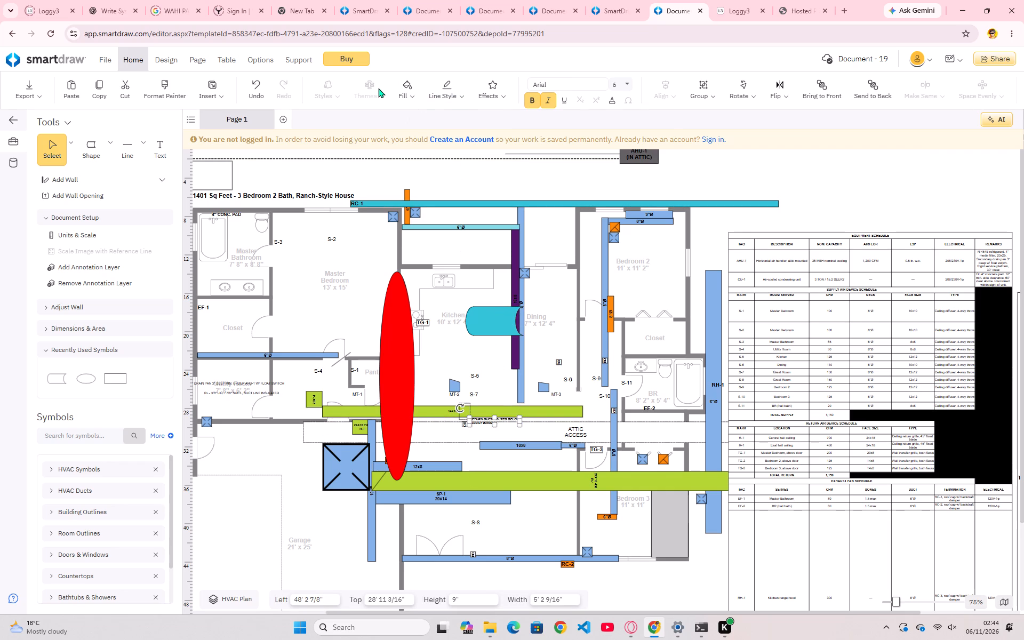
left_click(419, 105)
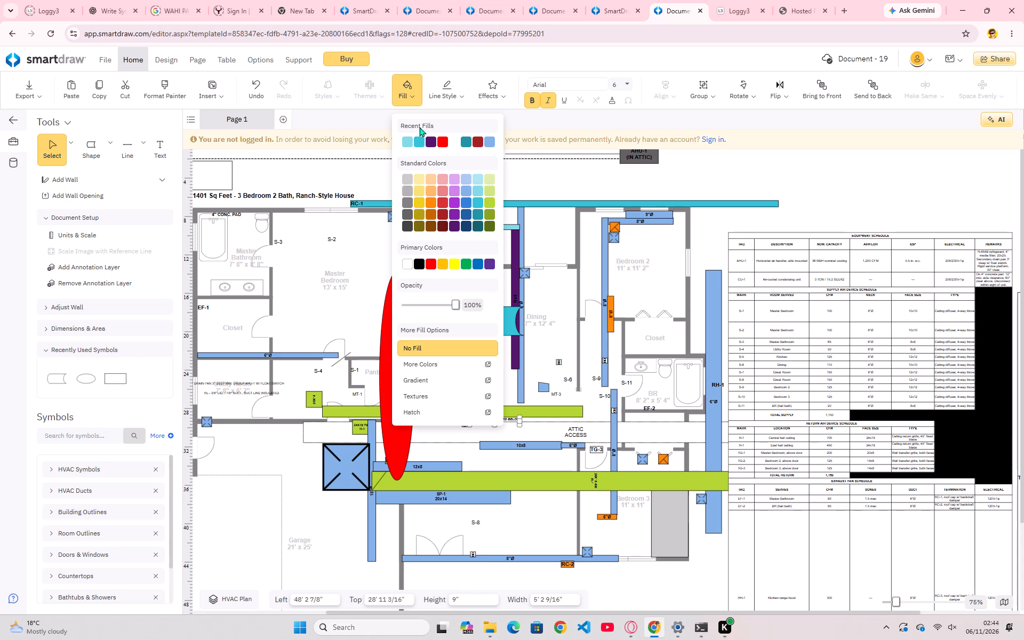
left_click(419, 141)
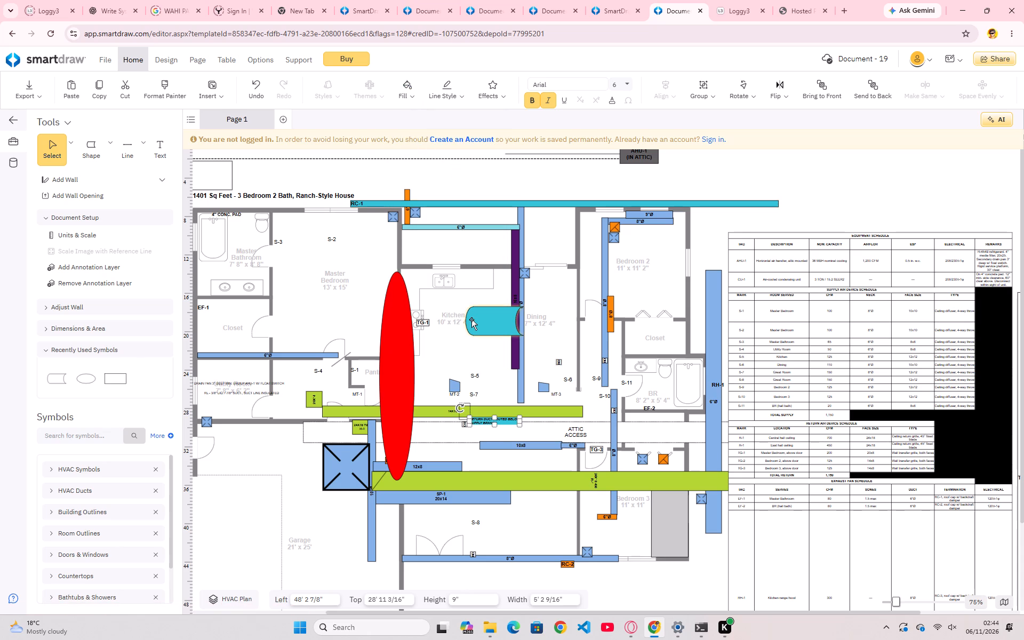
Fill the long horizontal green duct just above the return duct note with turquoise.
left_click(325, 417)
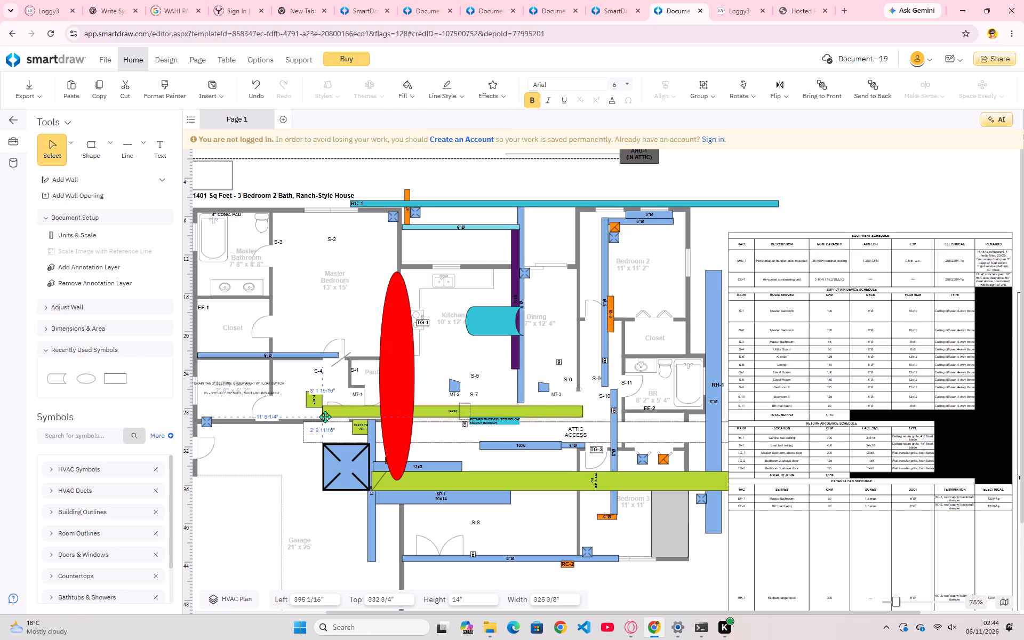
left_click(325, 417)
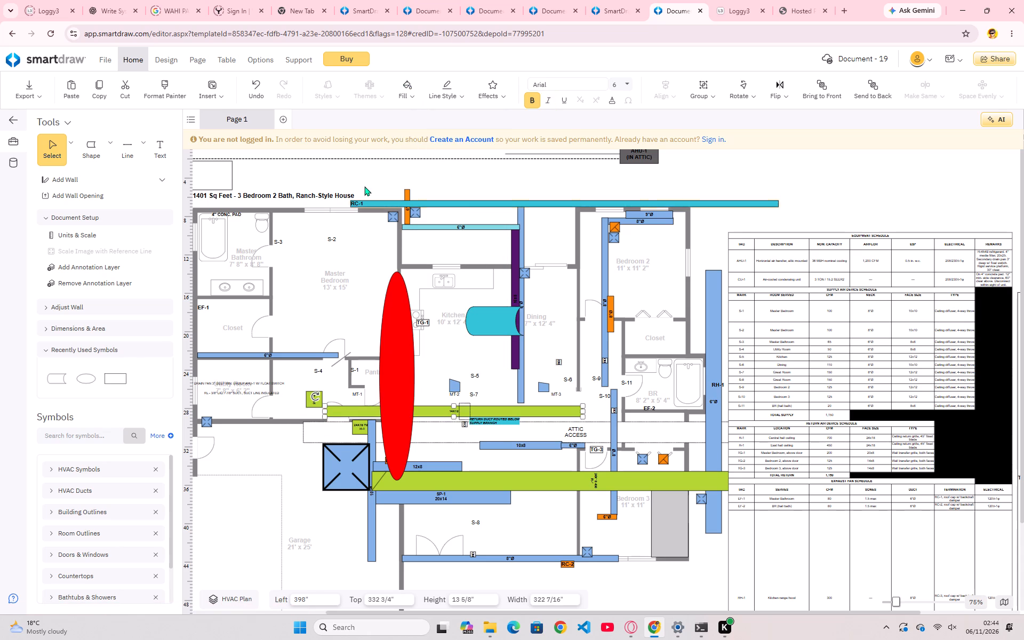
left_click(404, 100)
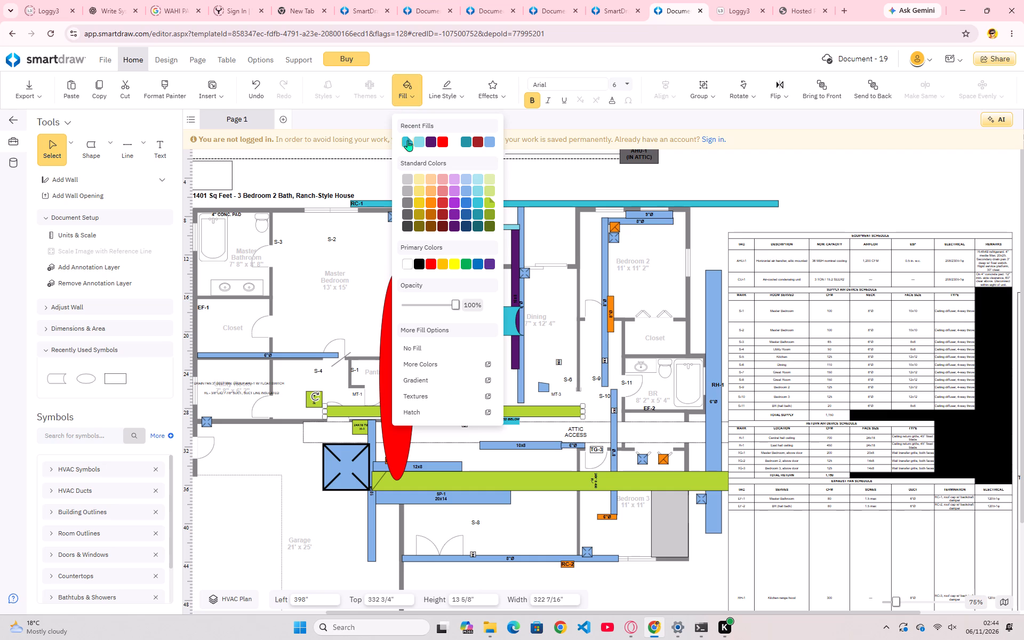
left_click(405, 142)
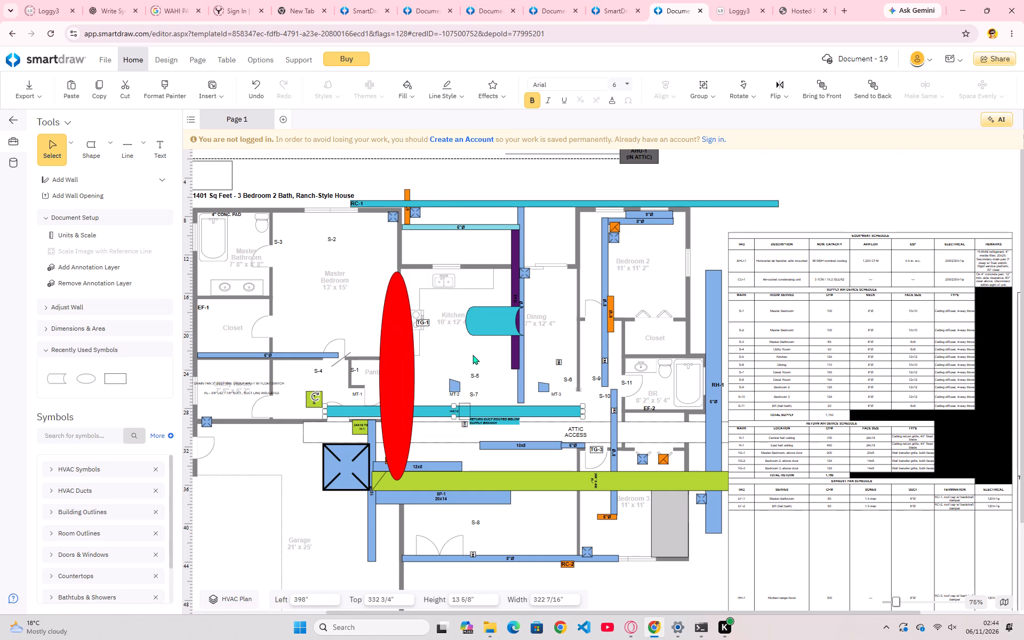
left_click(475, 370)
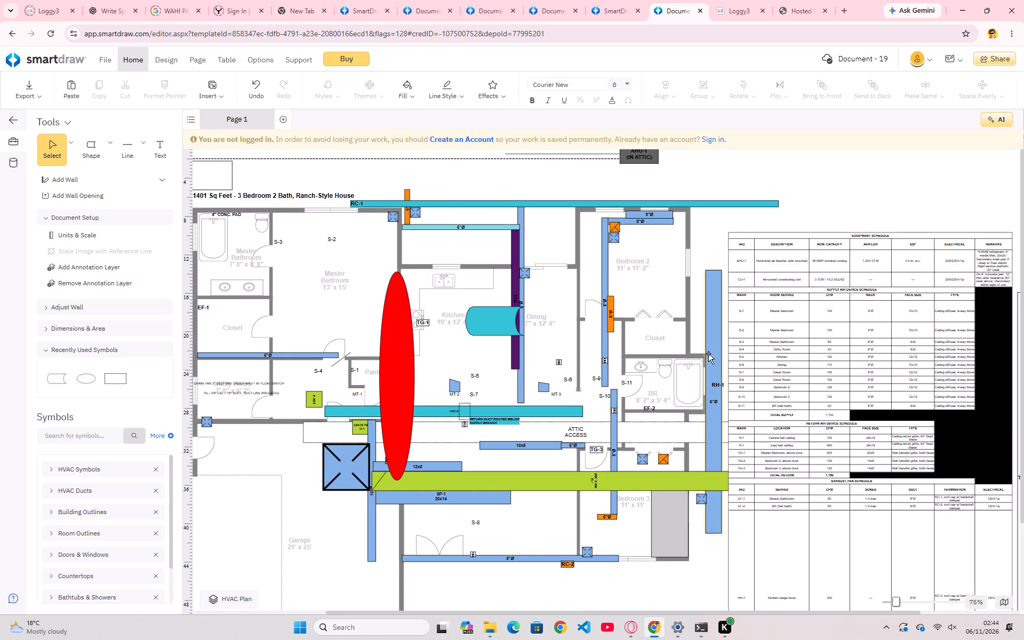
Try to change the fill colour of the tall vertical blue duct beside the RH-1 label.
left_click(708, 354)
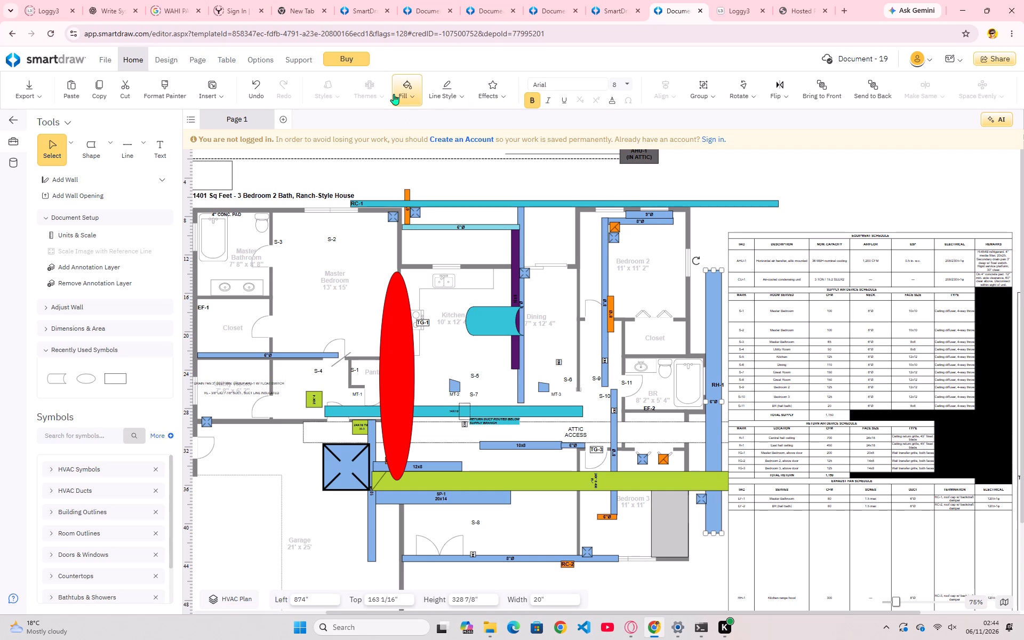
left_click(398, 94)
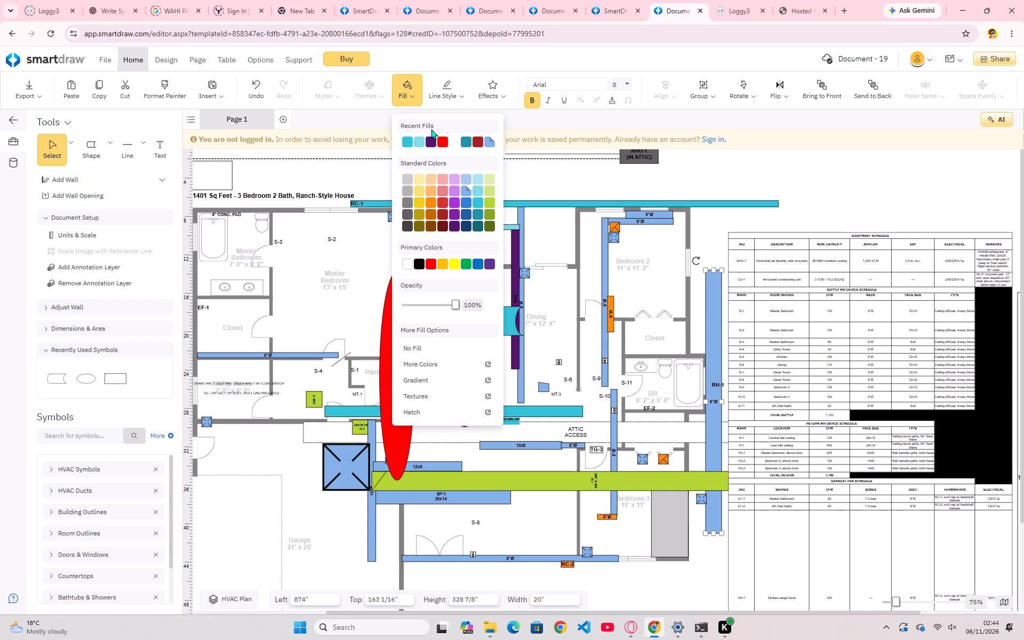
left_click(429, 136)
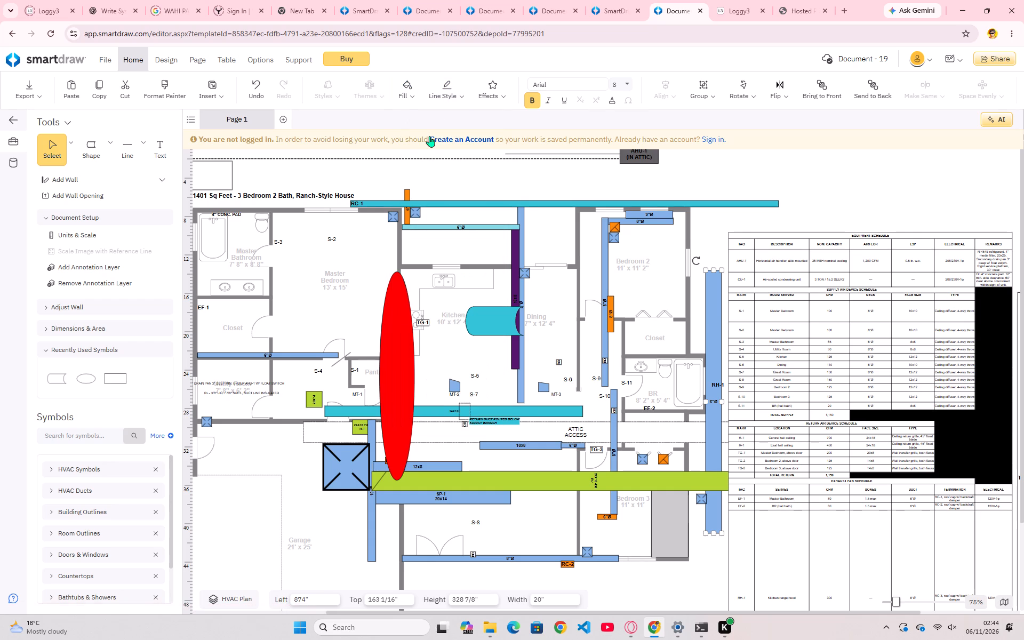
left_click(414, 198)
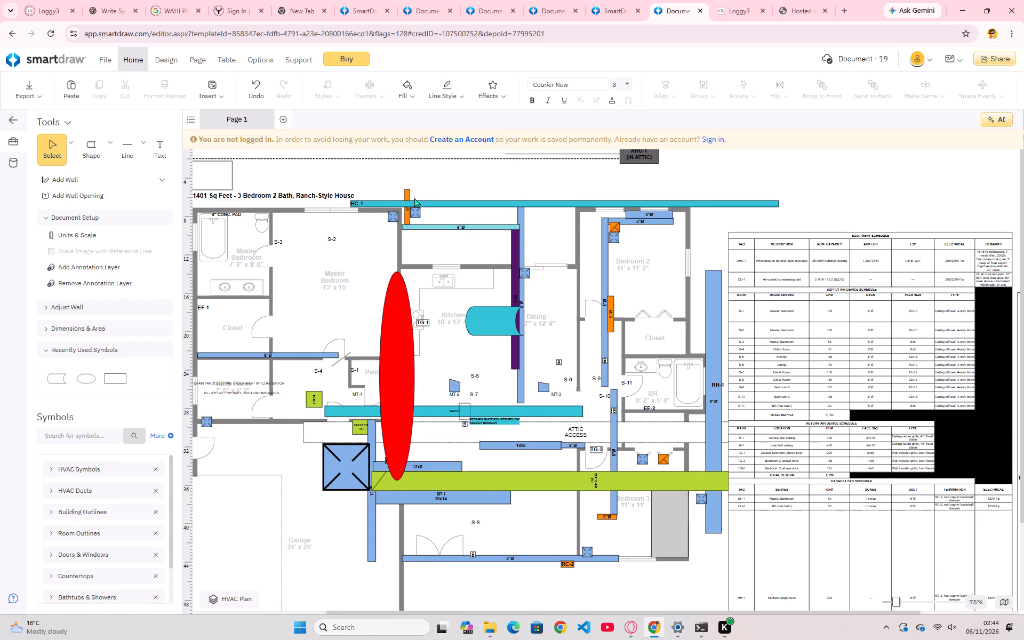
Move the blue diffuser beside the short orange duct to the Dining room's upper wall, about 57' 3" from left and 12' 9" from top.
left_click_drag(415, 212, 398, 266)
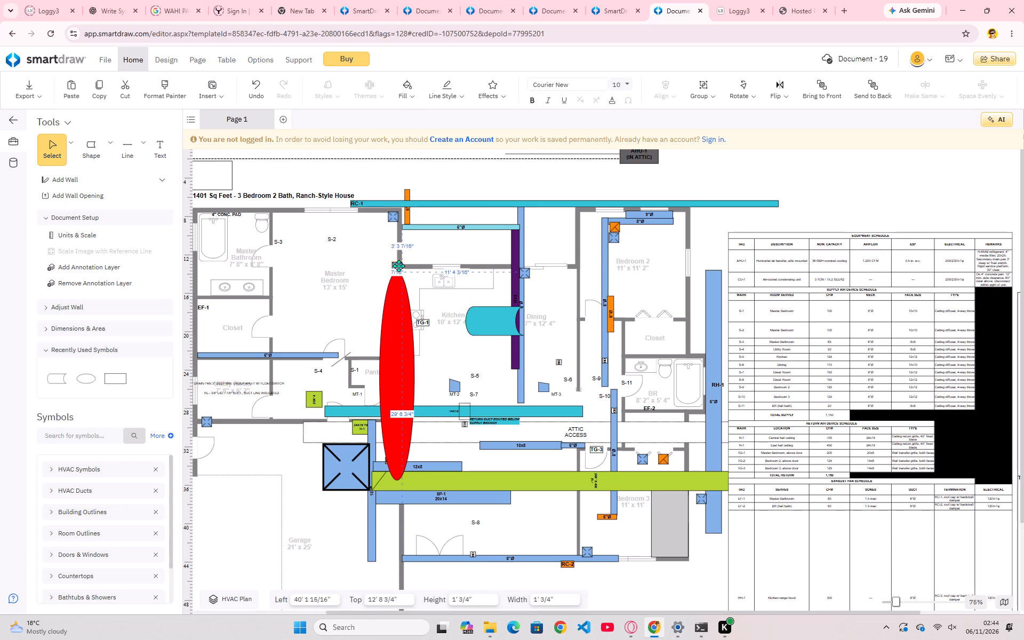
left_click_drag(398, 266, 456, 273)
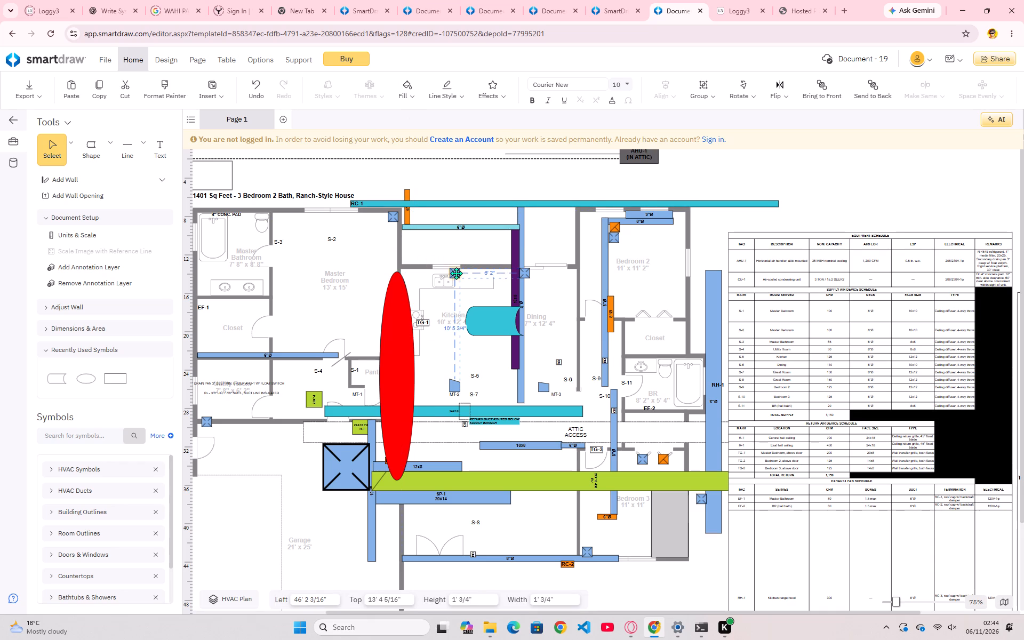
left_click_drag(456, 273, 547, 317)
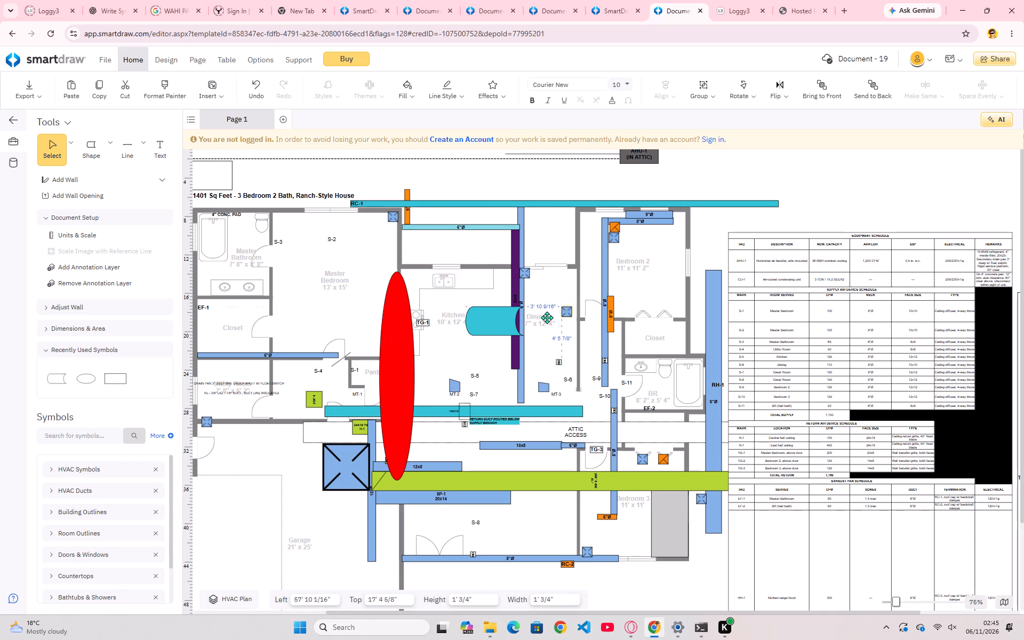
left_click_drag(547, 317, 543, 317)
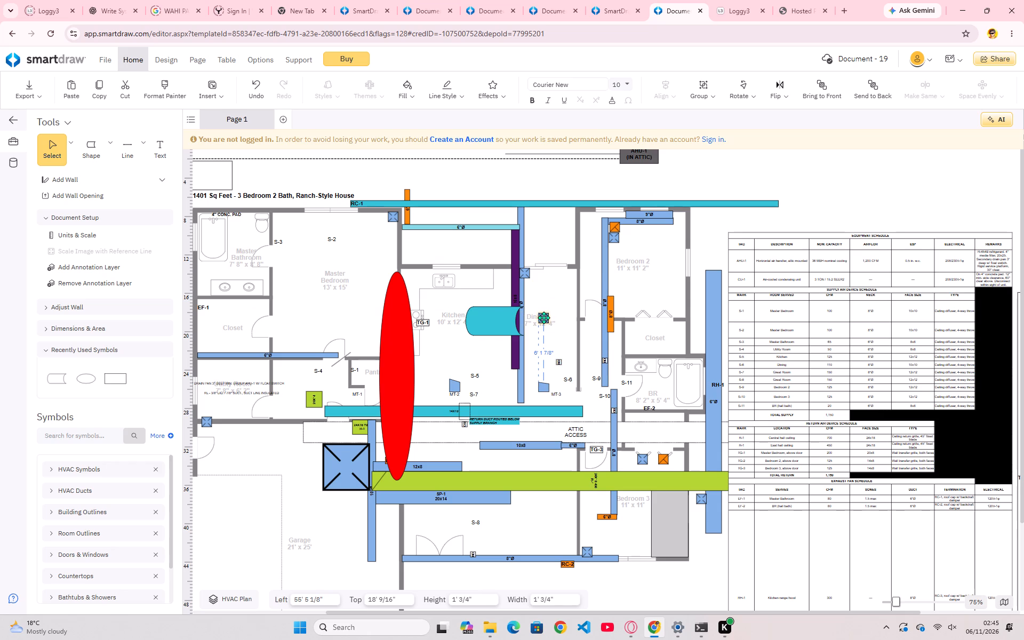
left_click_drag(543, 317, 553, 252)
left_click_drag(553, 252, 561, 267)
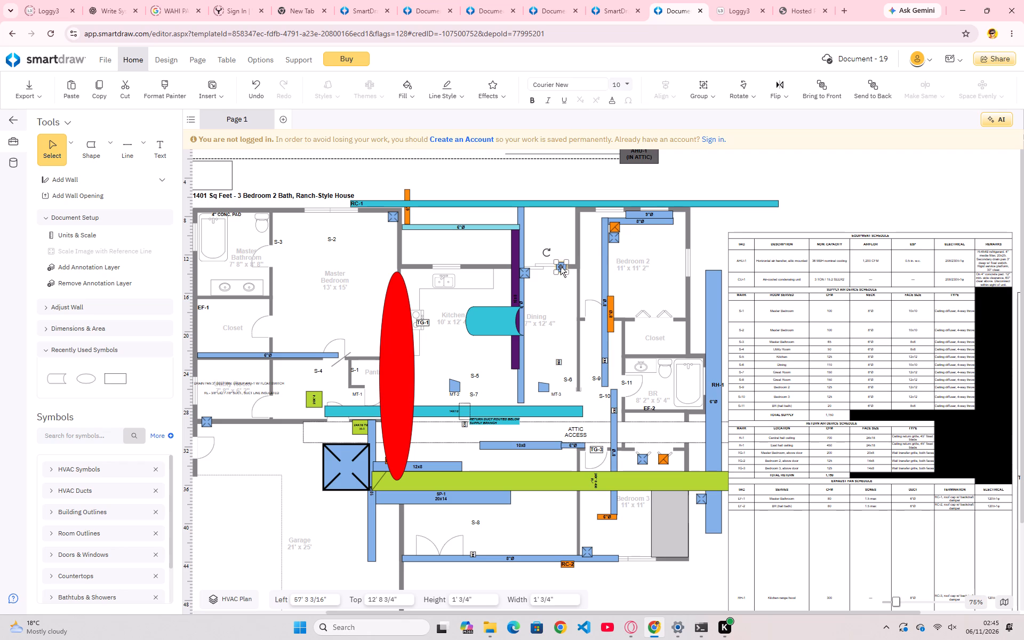
Move the turquoise kitchen island shape above the Dining room, against the RC-1 bar, about 53' 5" from left and 7' from top.
left_click_drag(510, 314, 510, 318)
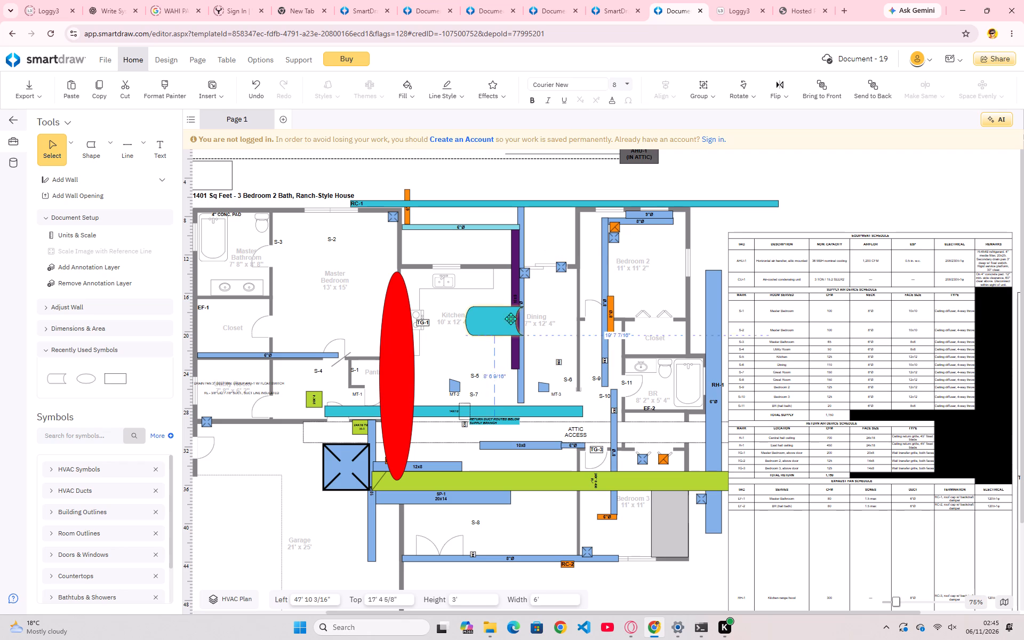
left_click_drag(510, 318, 489, 350)
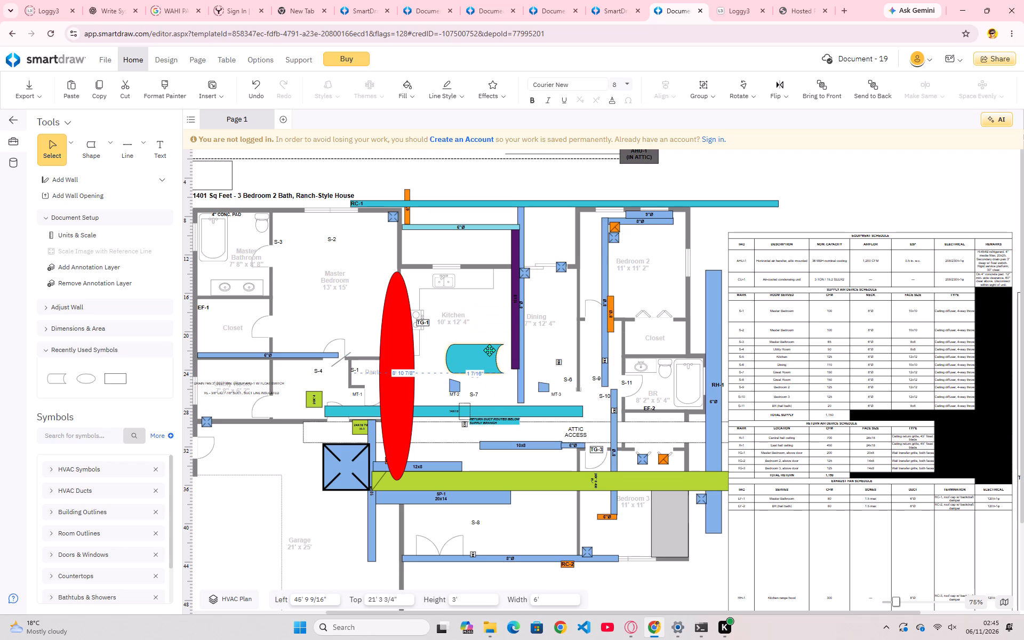
left_click_drag(489, 350, 531, 326)
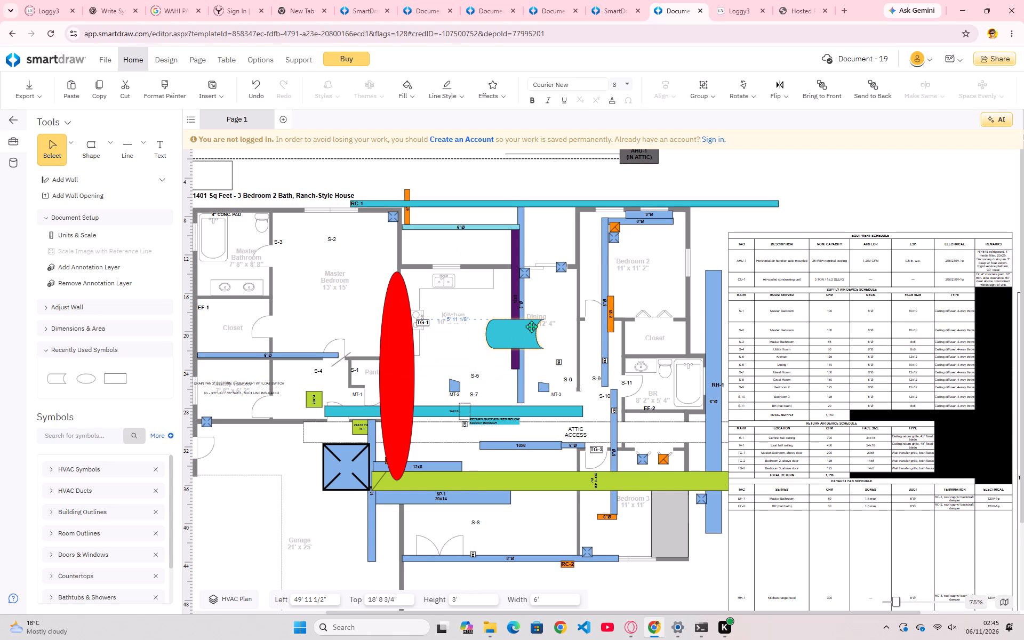
left_click_drag(531, 326, 566, 214)
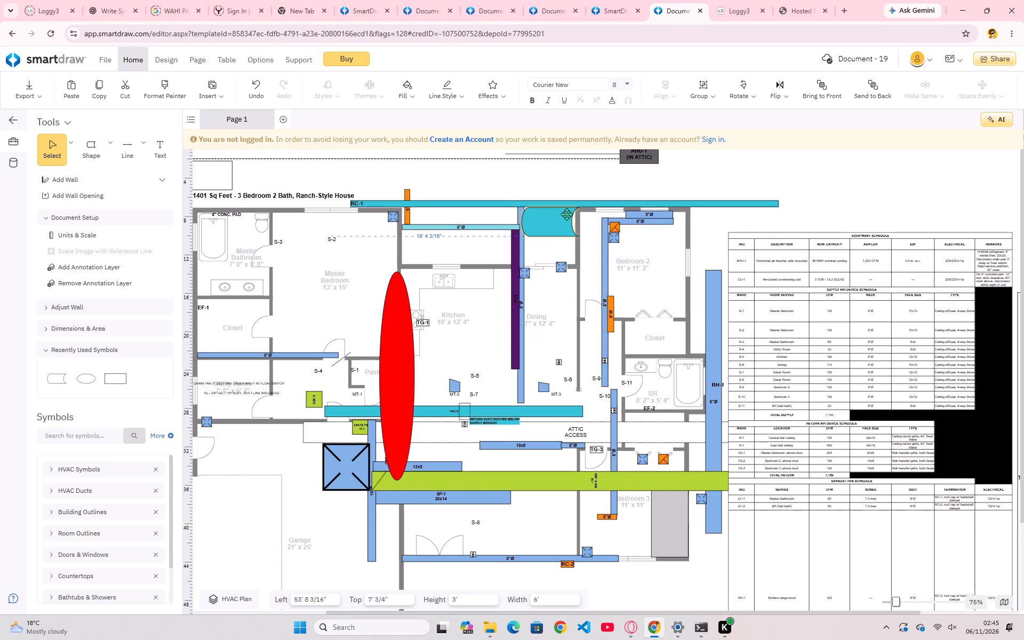
left_click_drag(566, 214, 566, 218)
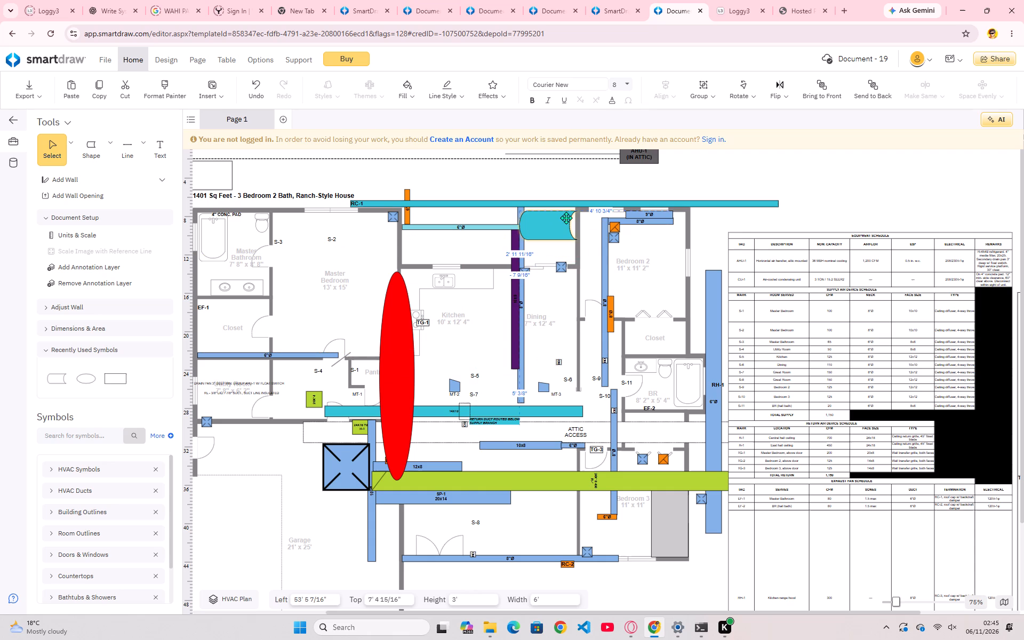
left_click_drag(566, 218, 566, 213)
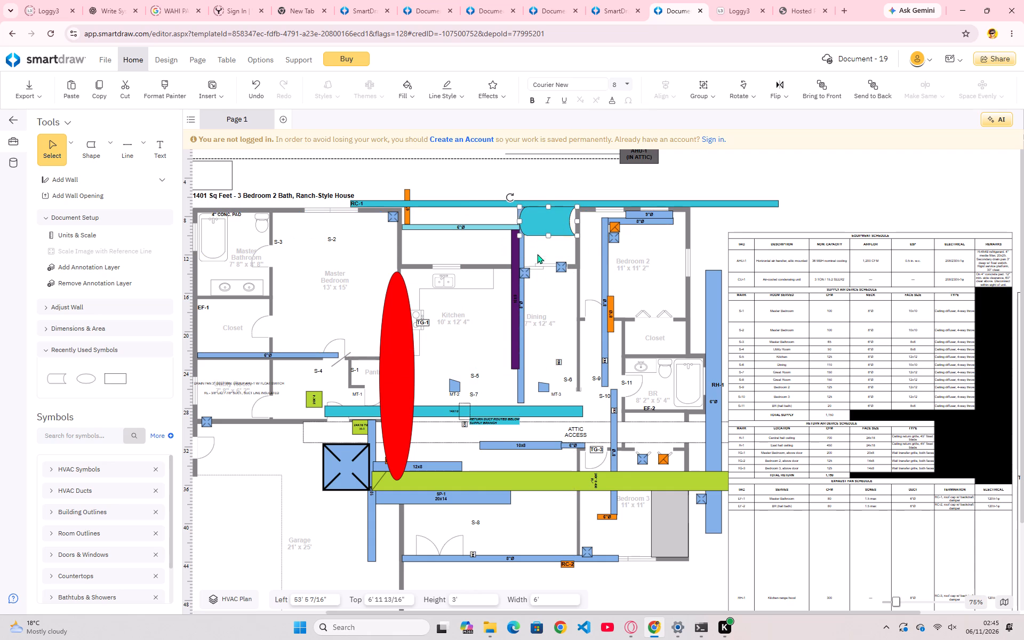
Move the blue diffuser from the Dining room's upper wall down beside the small blue shape at the MT-3 label.
left_click_drag(556, 270, 547, 301)
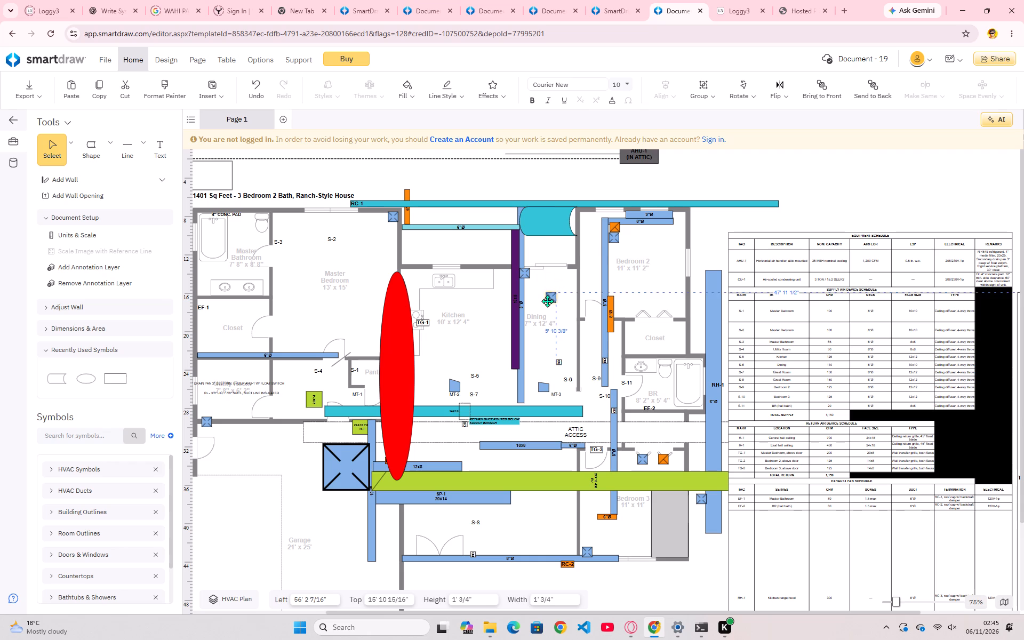
left_click_drag(547, 301, 485, 290)
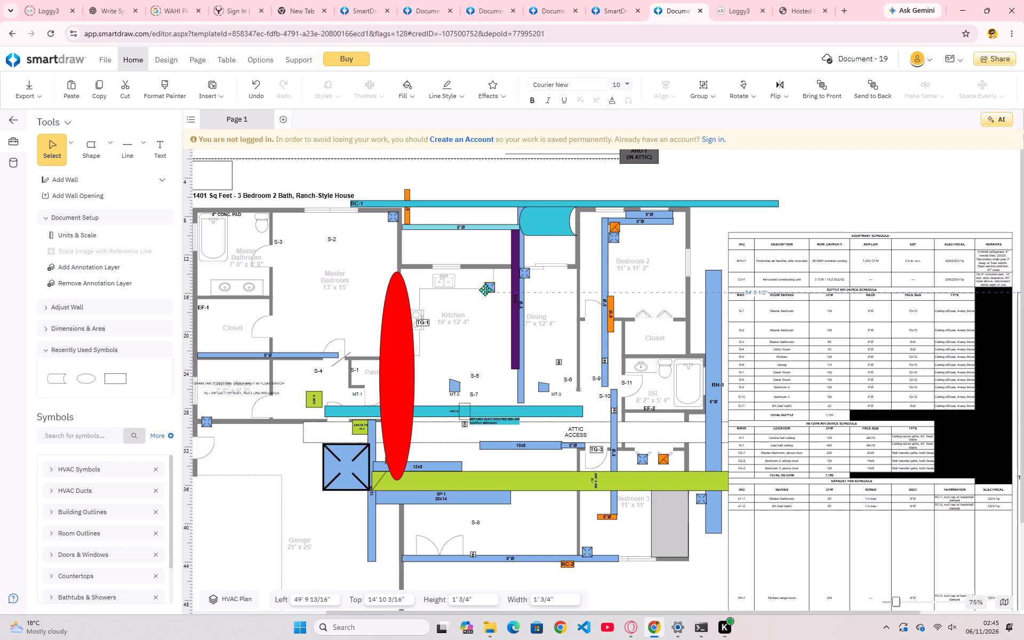
left_click_drag(485, 290, 450, 325)
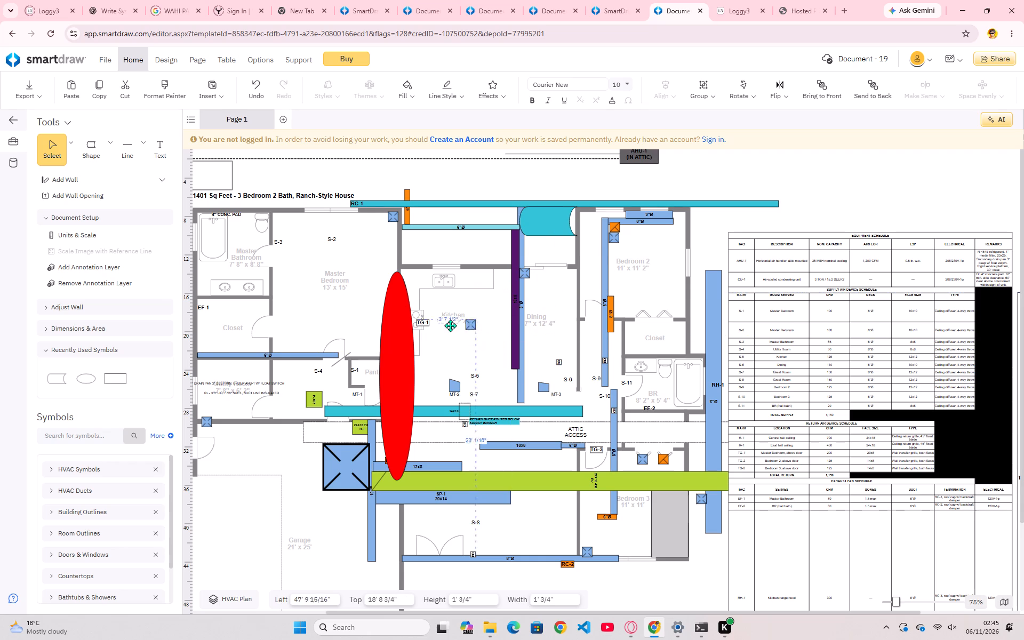
left_click_drag(450, 325, 550, 269)
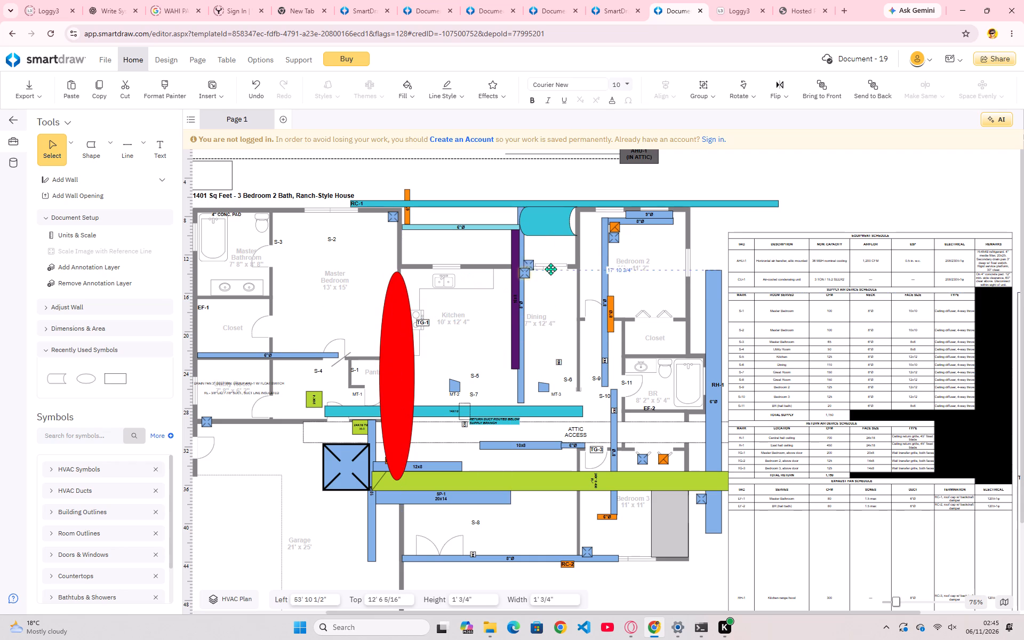
left_click_drag(550, 269, 522, 320)
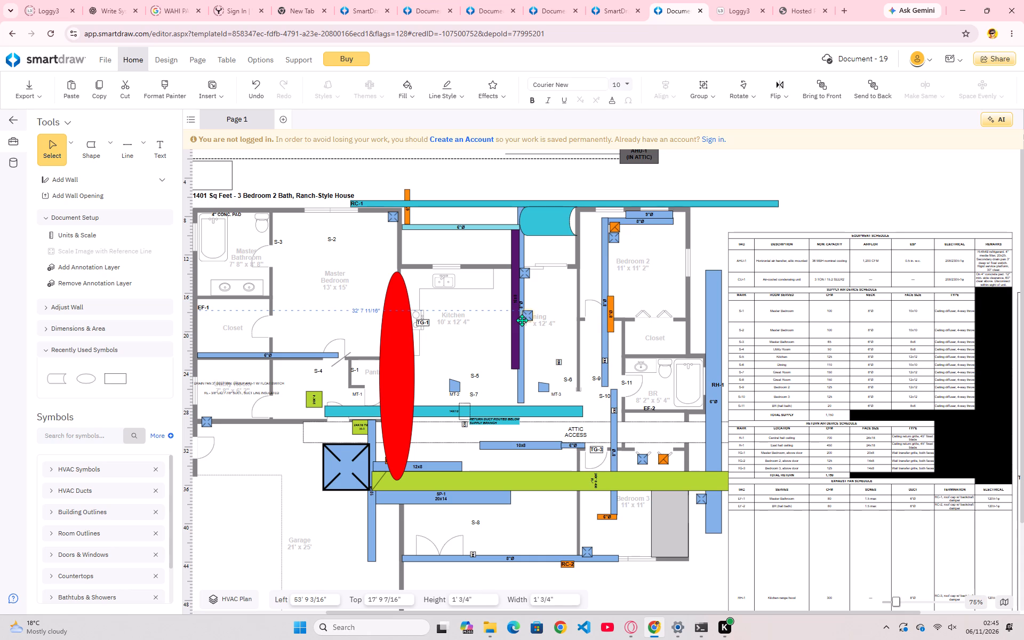
left_click_drag(522, 320, 531, 364)
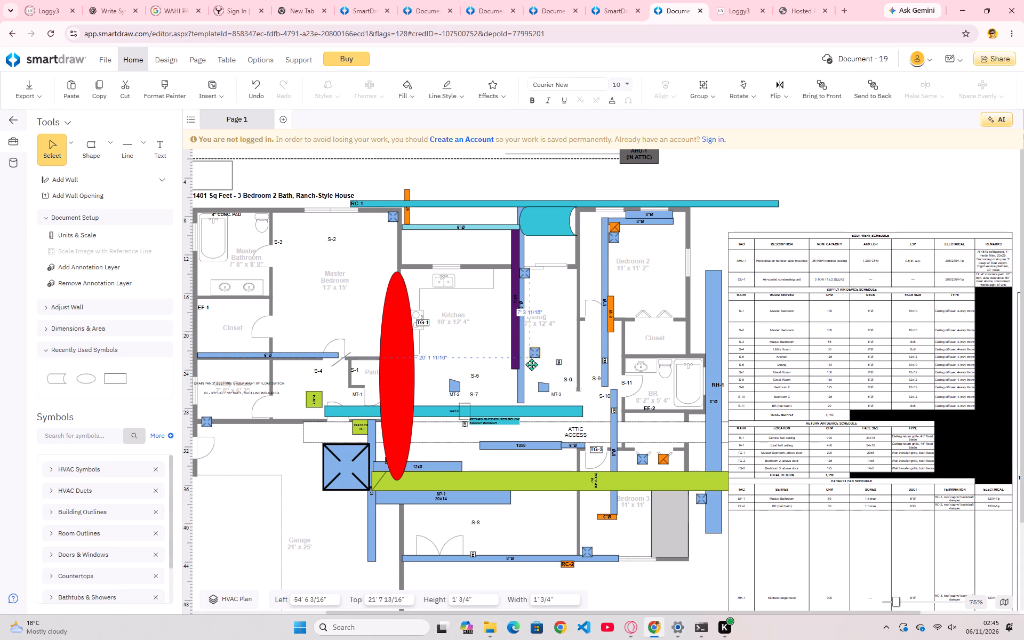
left_click_drag(531, 364, 529, 391)
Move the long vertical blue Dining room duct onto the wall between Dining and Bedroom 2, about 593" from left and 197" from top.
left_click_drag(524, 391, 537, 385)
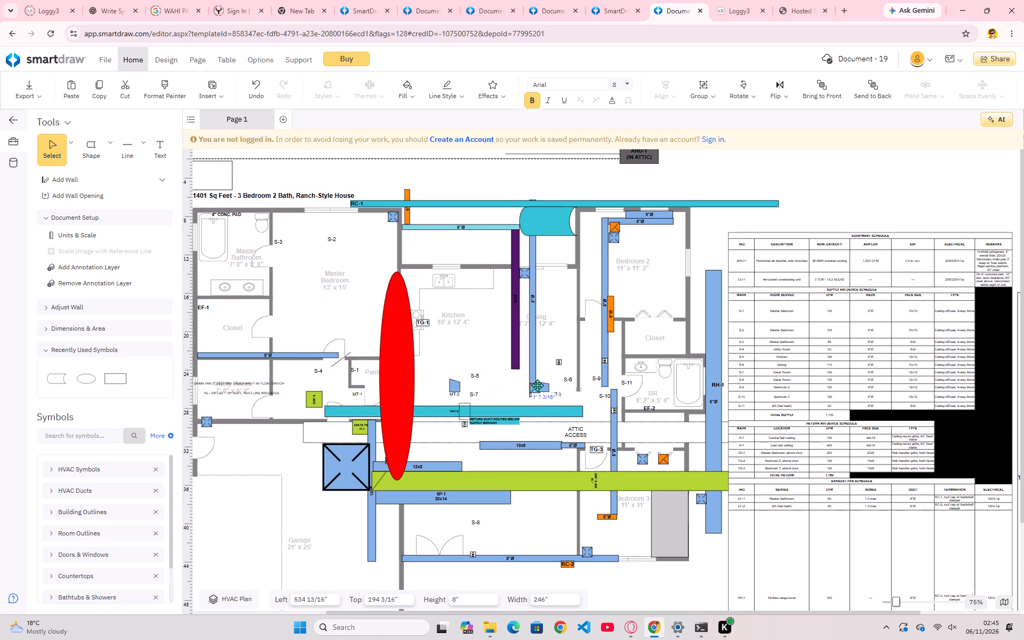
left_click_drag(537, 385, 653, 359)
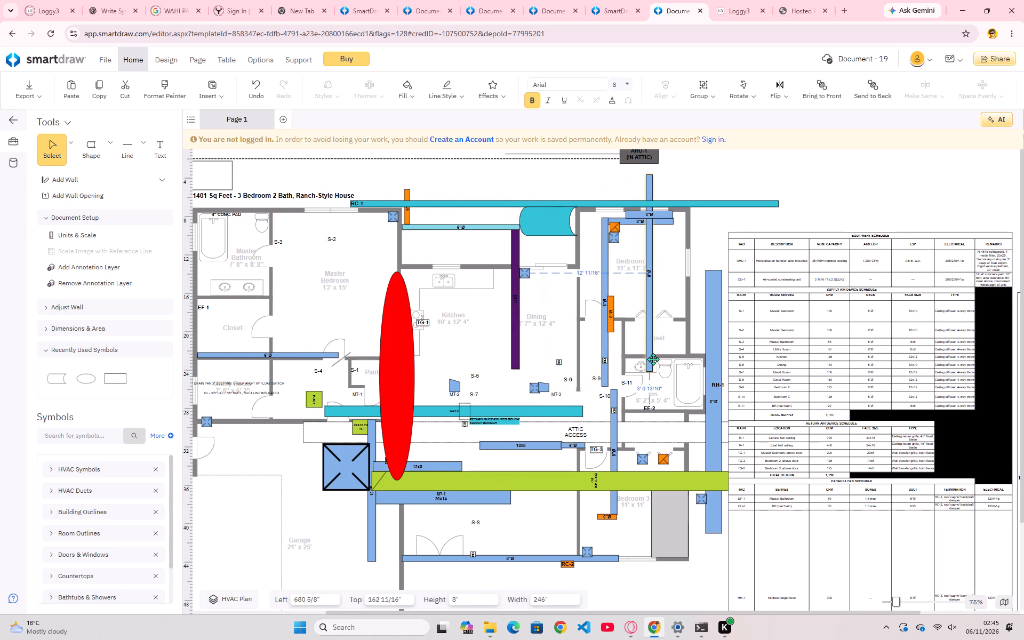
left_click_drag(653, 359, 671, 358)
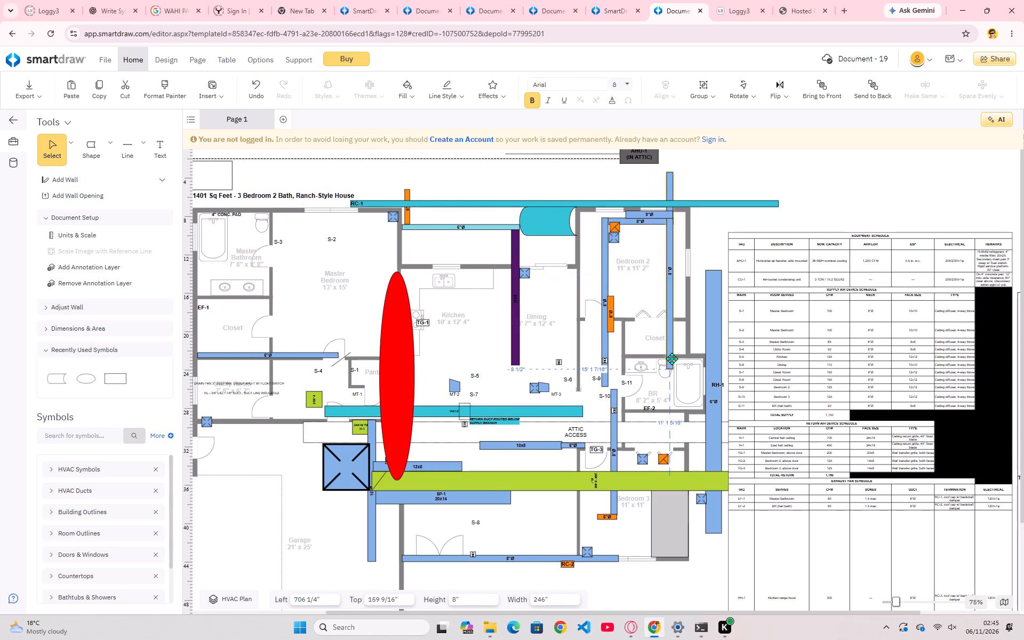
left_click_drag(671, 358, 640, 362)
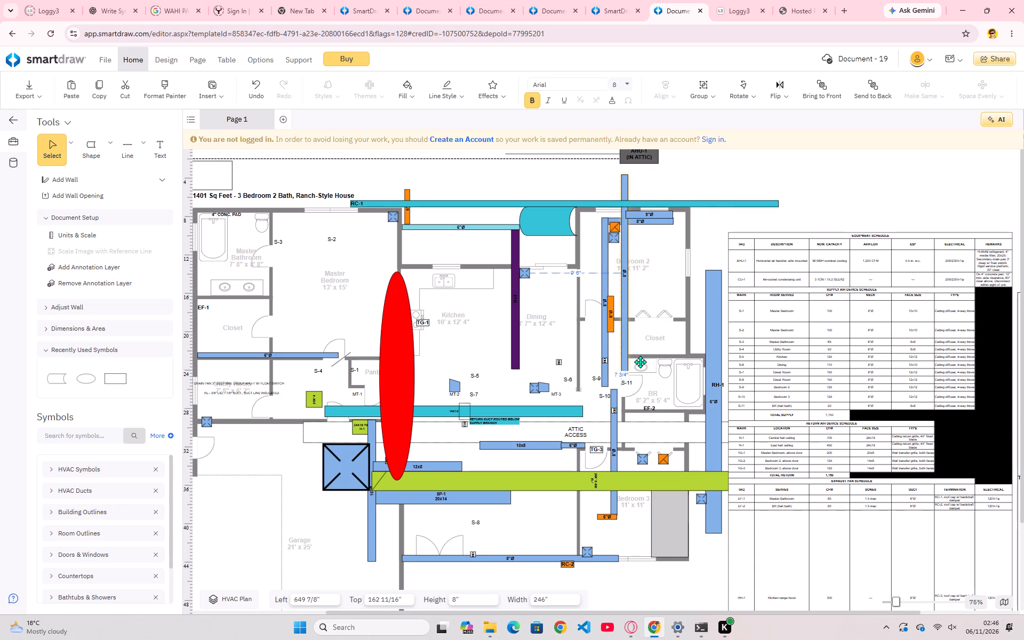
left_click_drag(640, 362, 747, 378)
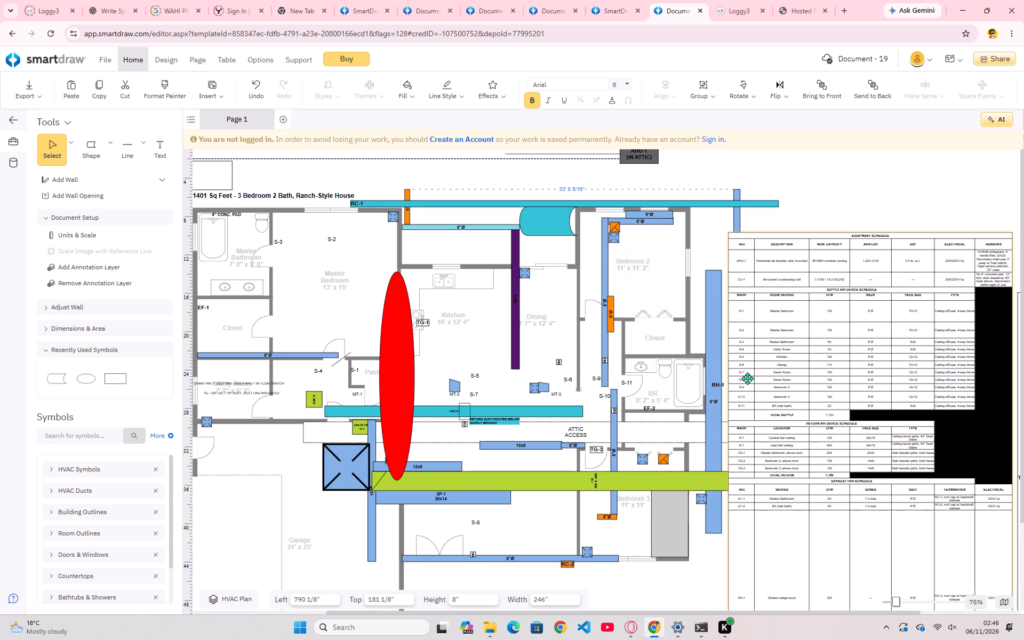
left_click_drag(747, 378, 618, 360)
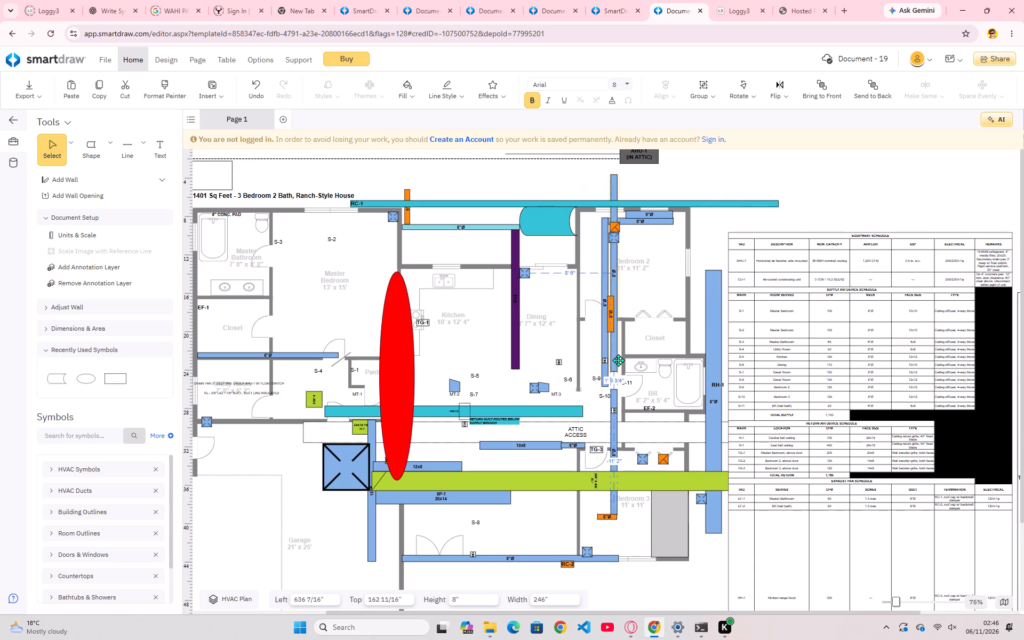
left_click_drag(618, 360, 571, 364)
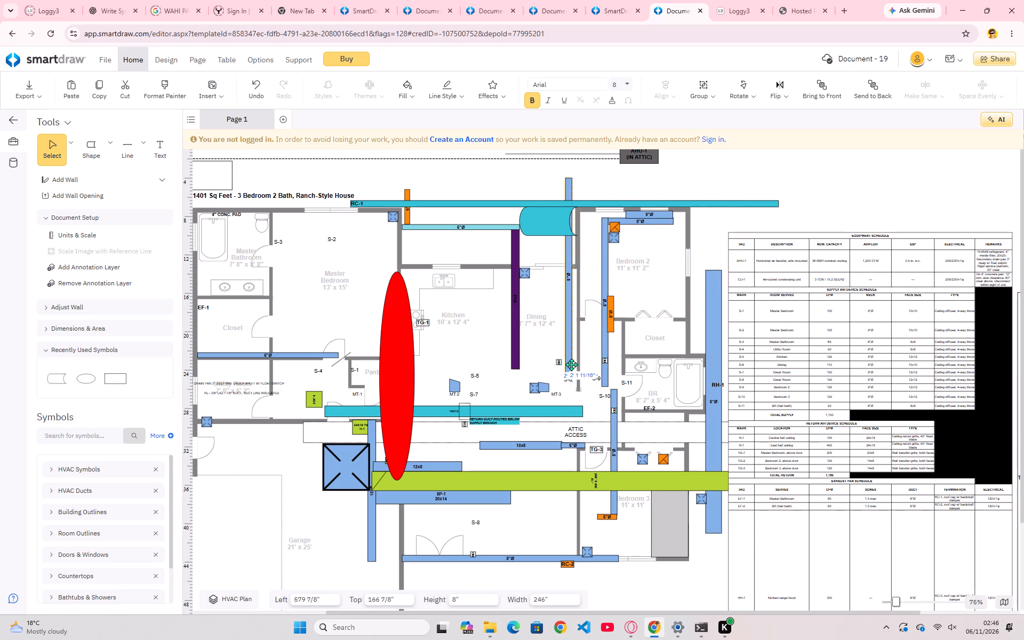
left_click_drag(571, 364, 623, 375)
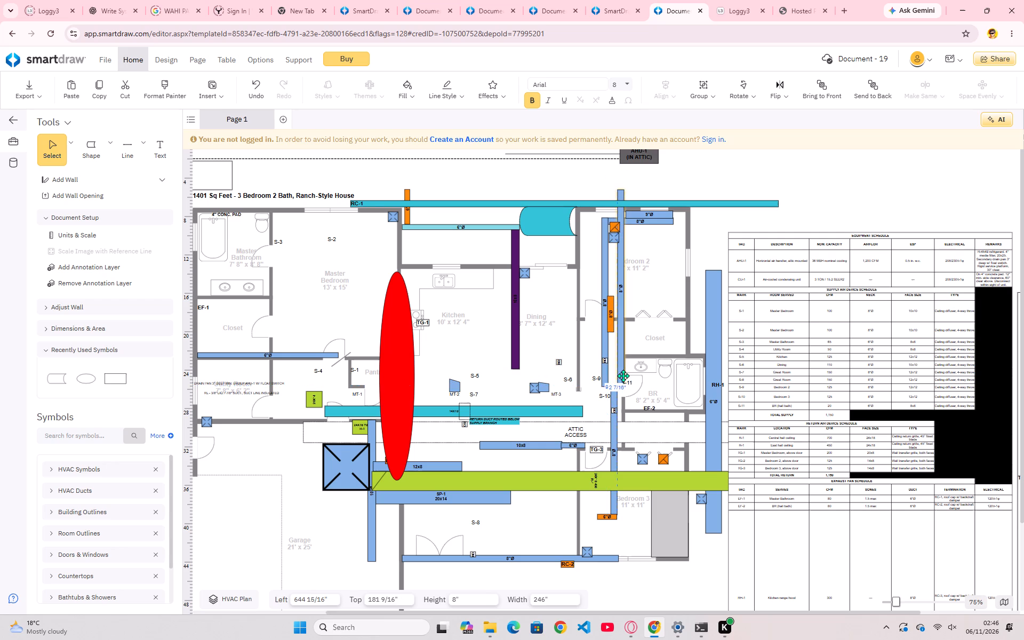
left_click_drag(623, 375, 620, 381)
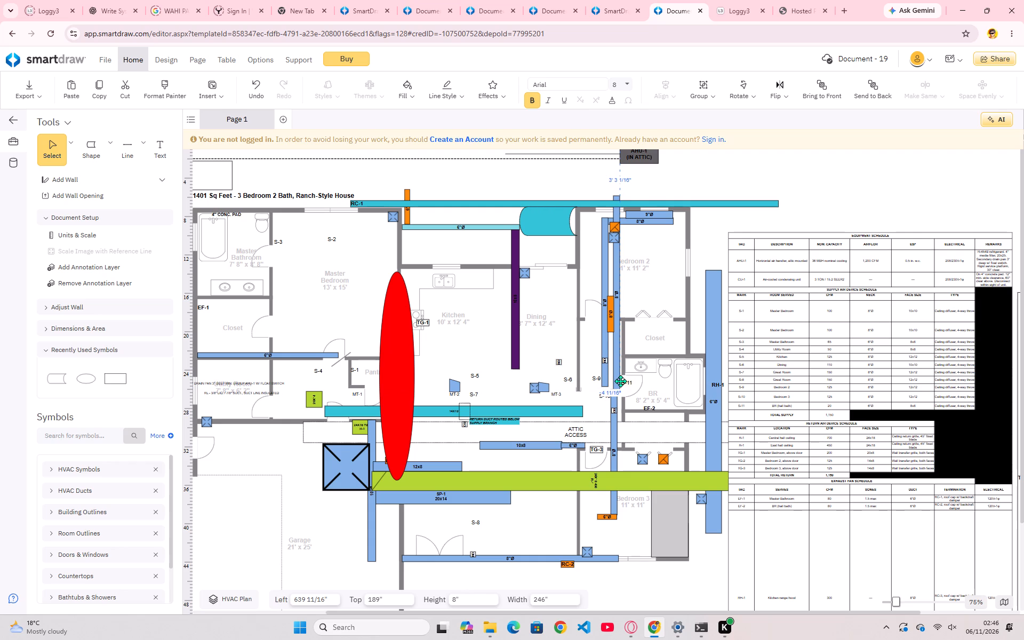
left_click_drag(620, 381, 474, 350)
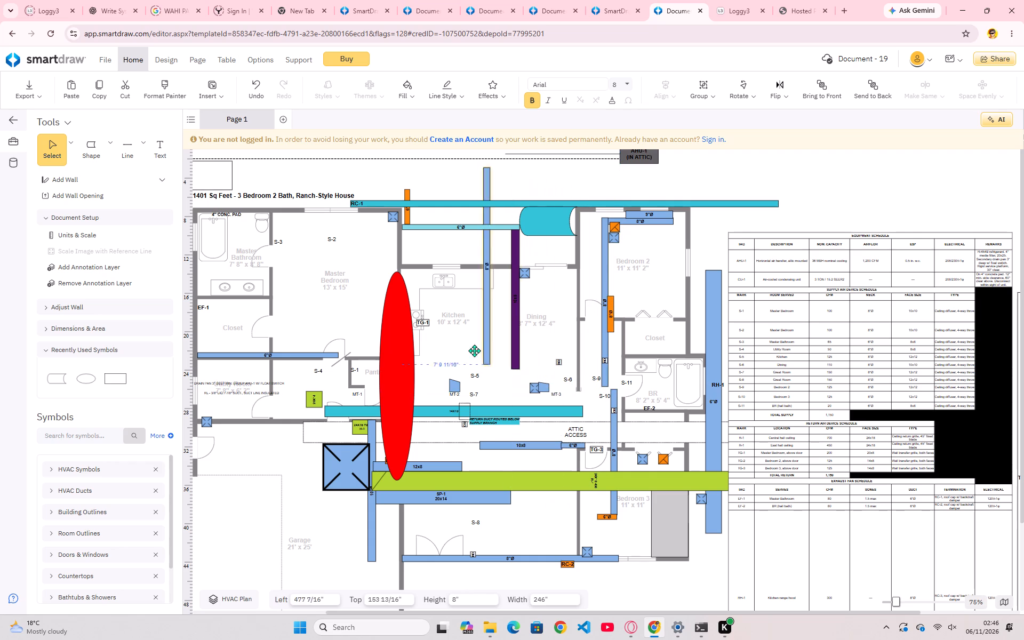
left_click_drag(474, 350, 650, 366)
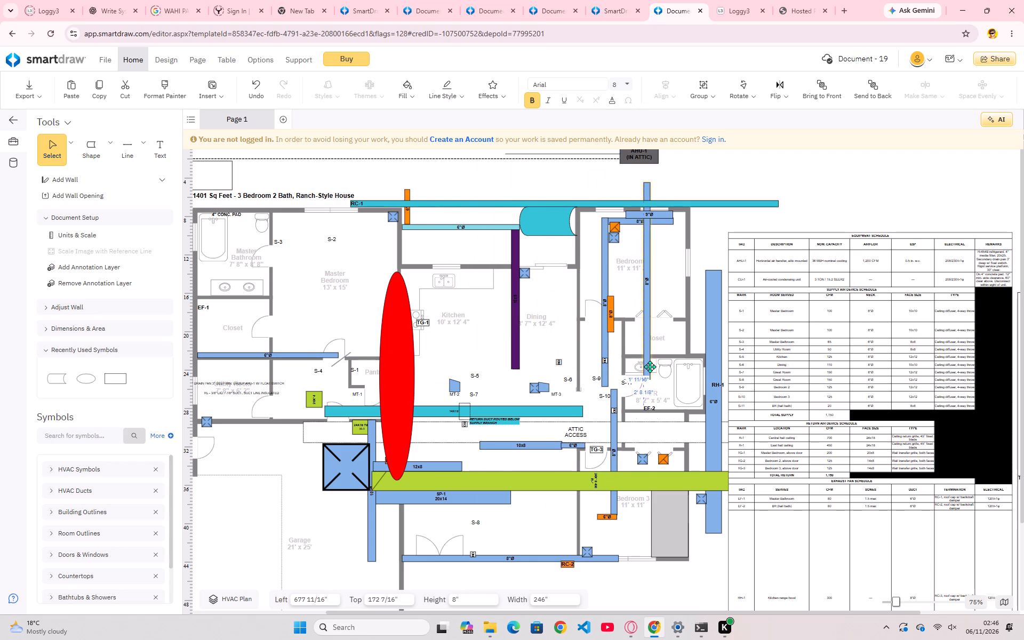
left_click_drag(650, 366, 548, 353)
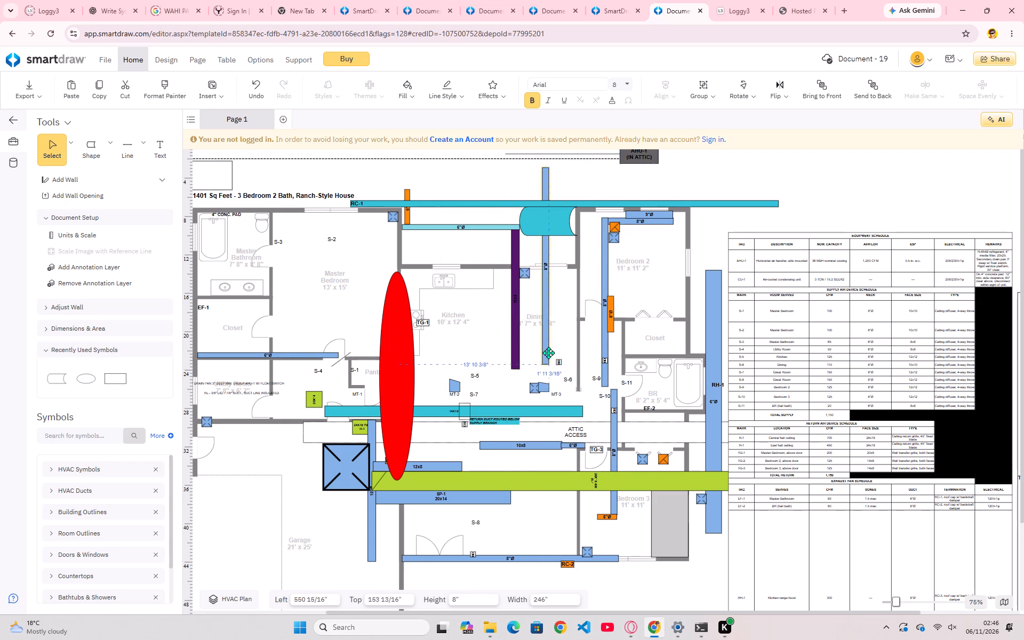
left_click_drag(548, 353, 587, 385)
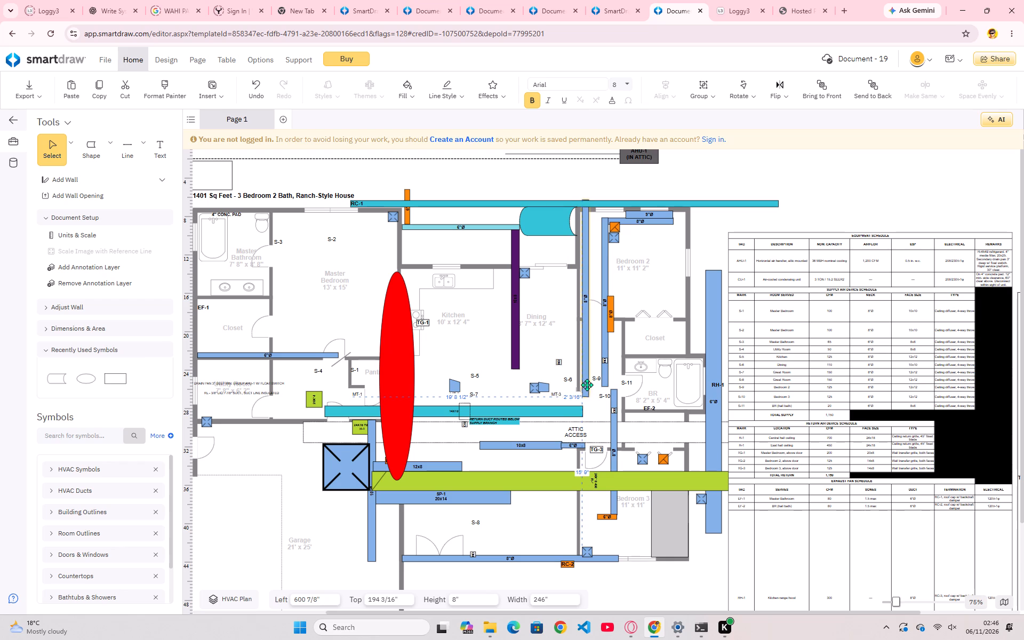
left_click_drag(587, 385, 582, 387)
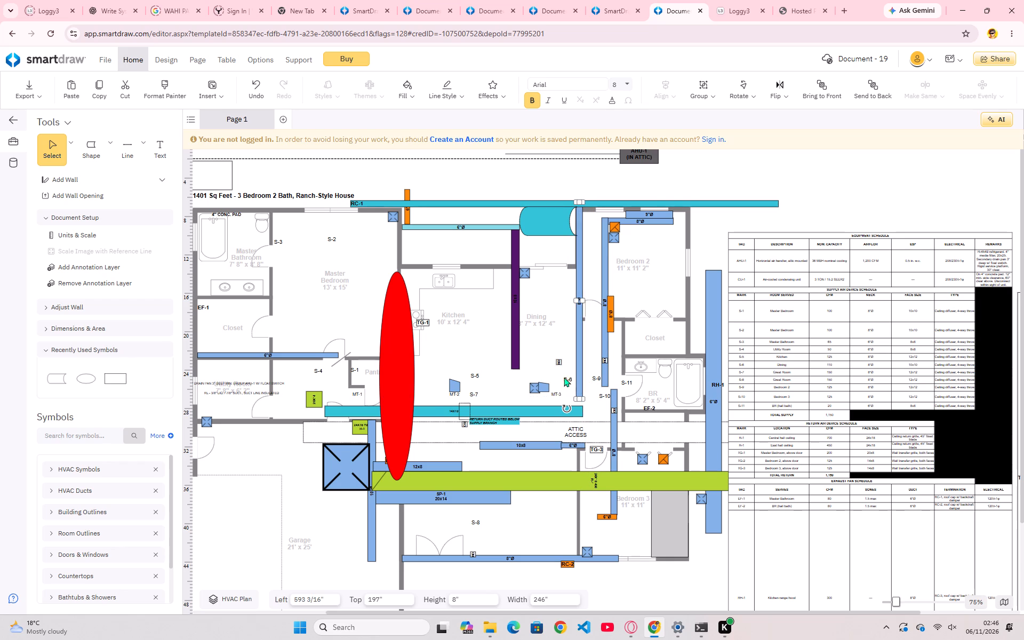
Move the long vertical blue duct beside Bedroom 2 into the Garage area, about 233" from left and 392" from top.
left_click(572, 371)
left_click_drag(574, 364, 583, 361)
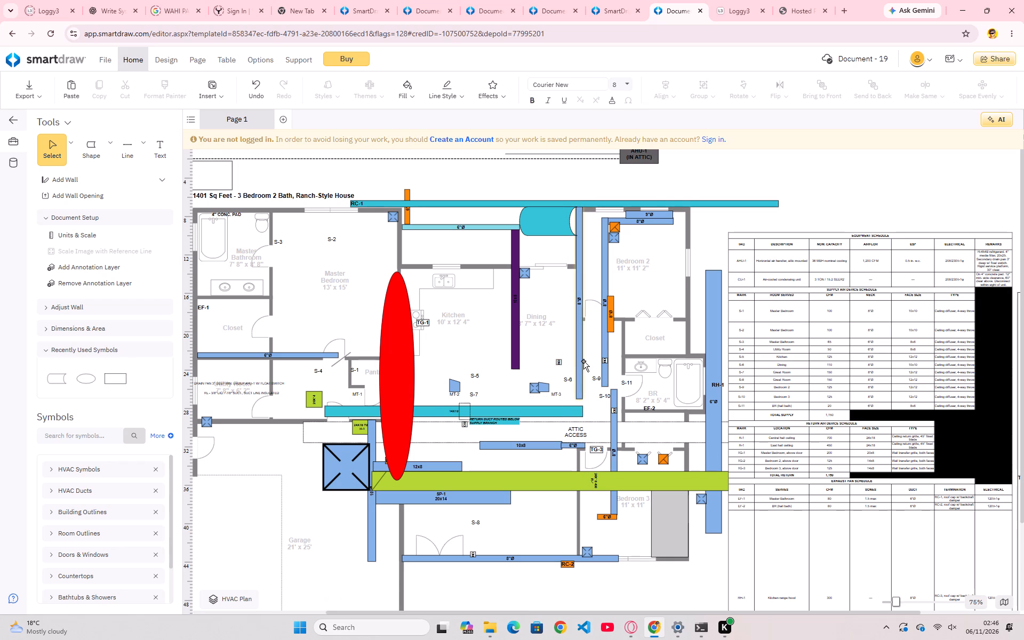
left_click_drag(578, 361, 472, 386)
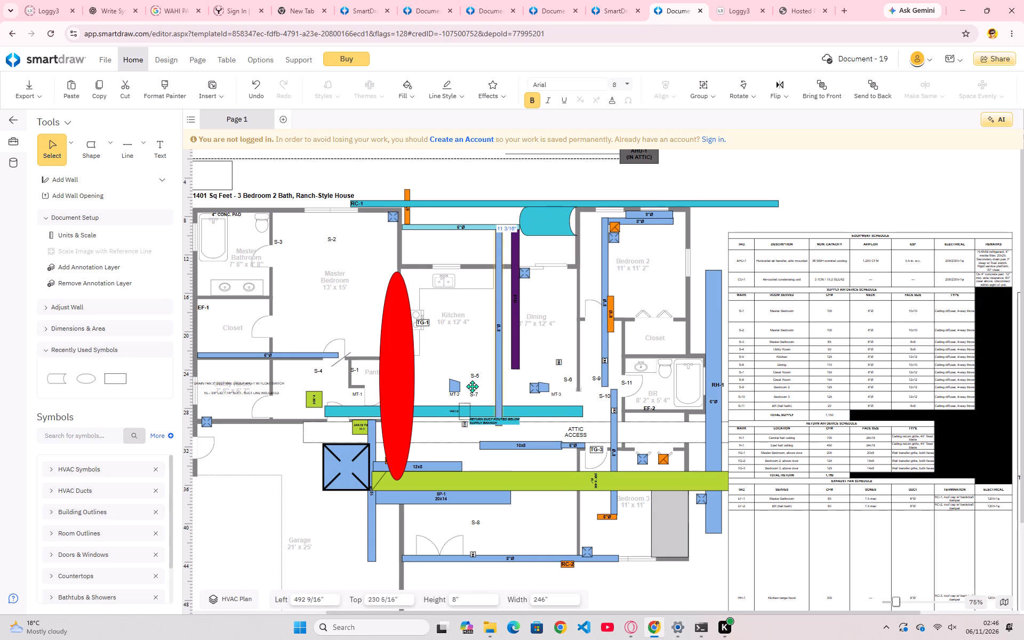
left_click_drag(472, 386, 299, 506)
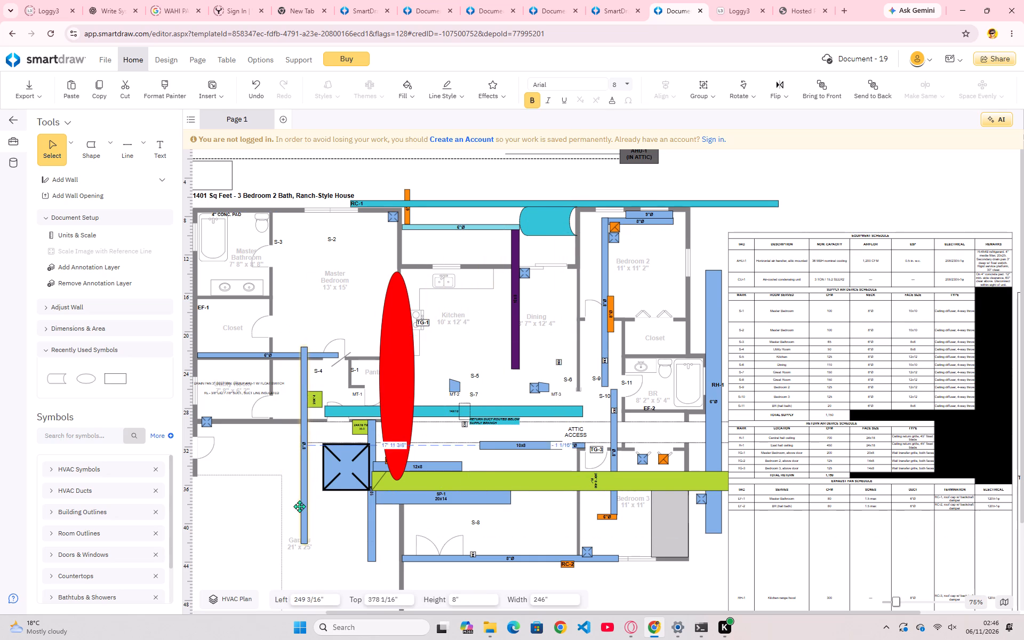
left_click_drag(299, 506, 307, 474)
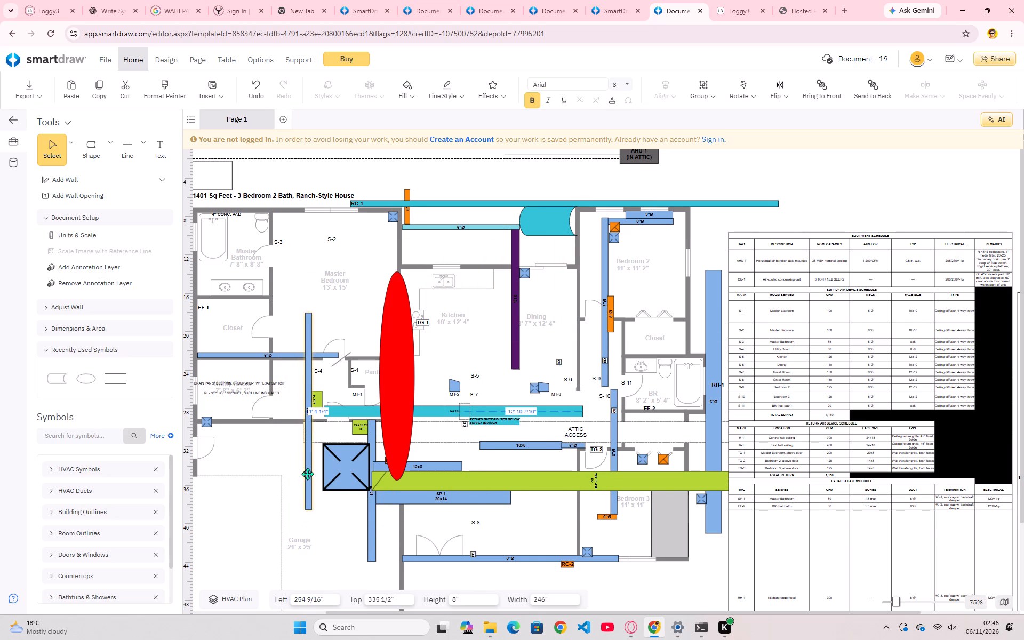
left_click_drag(307, 474, 309, 471)
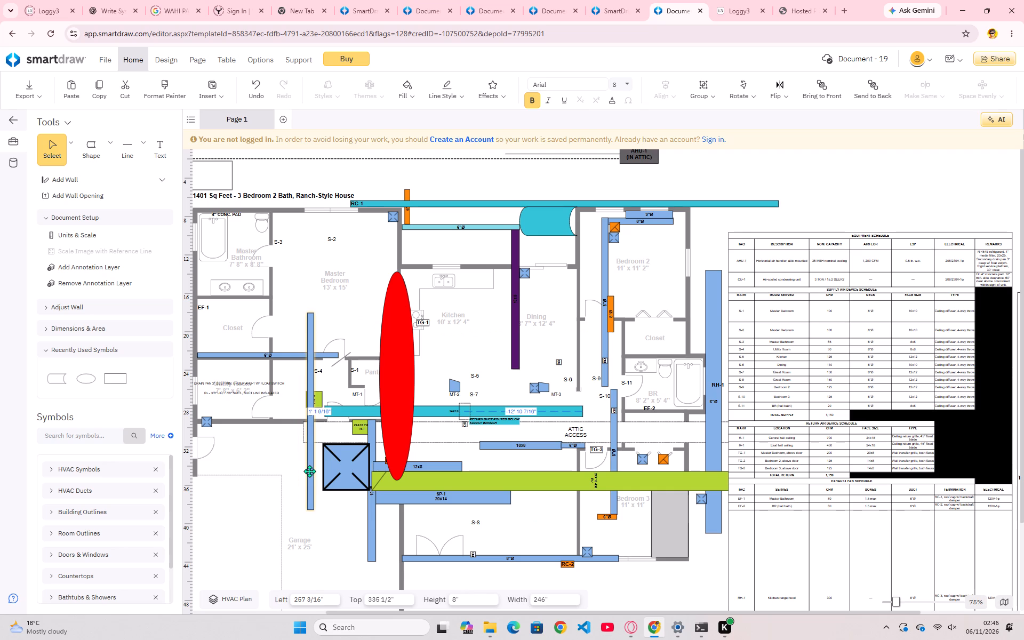
left_click_drag(309, 471, 630, 568)
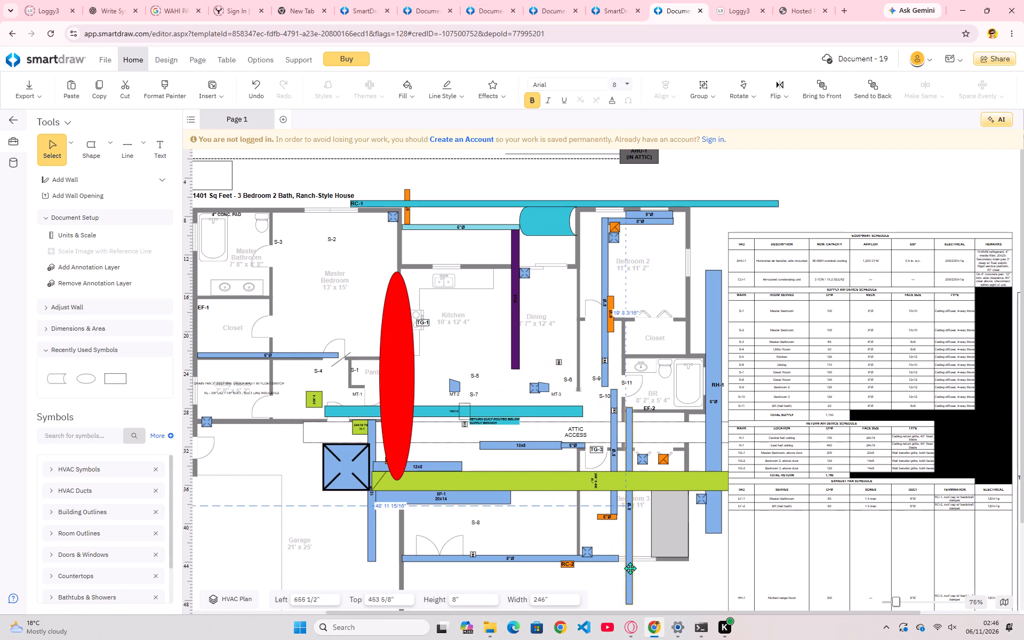
left_click_drag(630, 568, 611, 524)
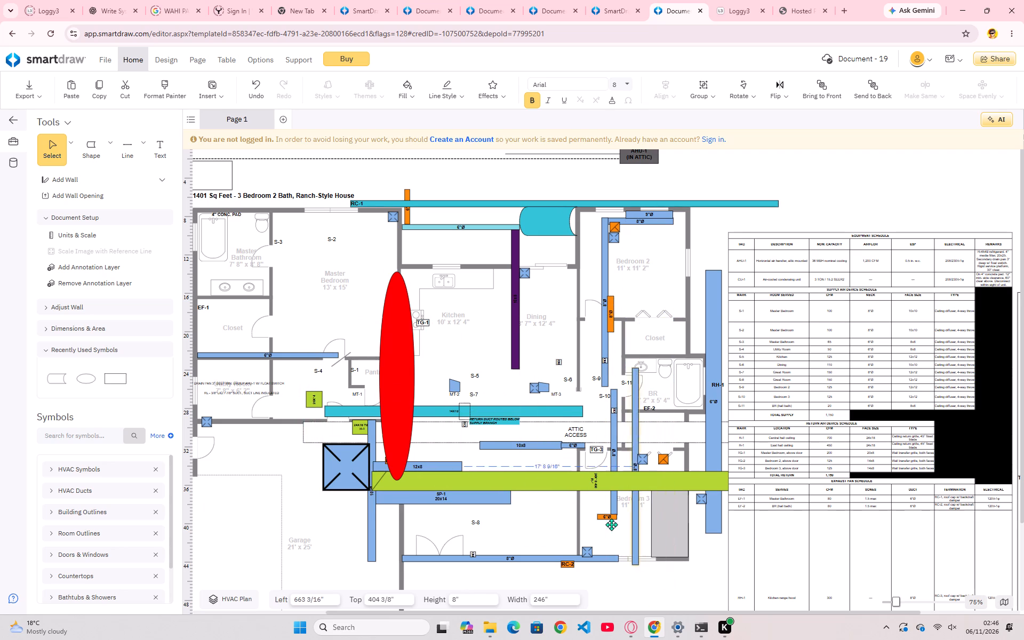
left_click_drag(611, 524, 290, 511)
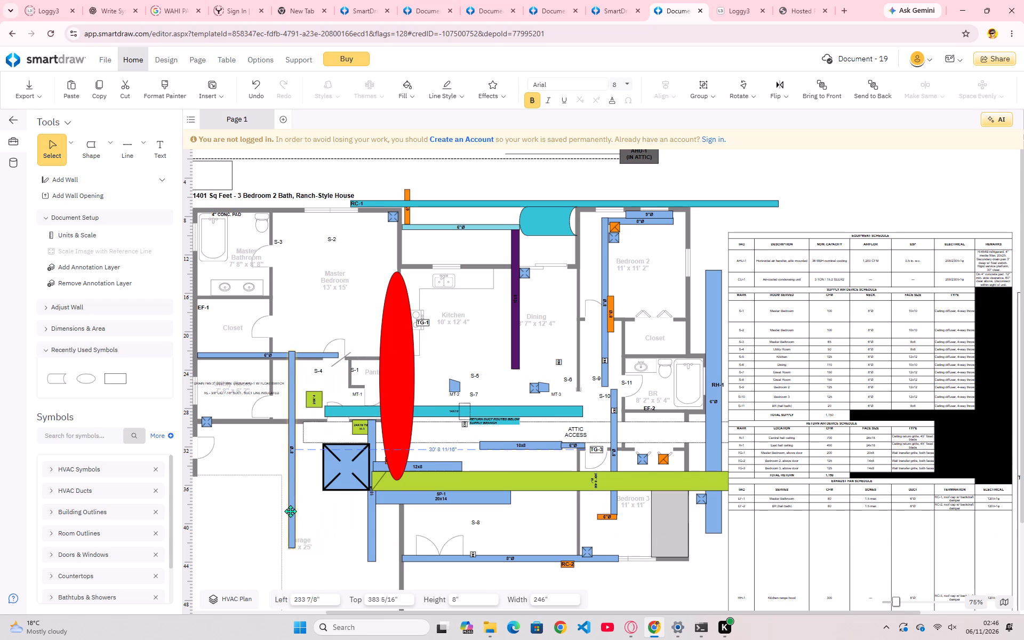
left_click_drag(290, 511, 290, 516)
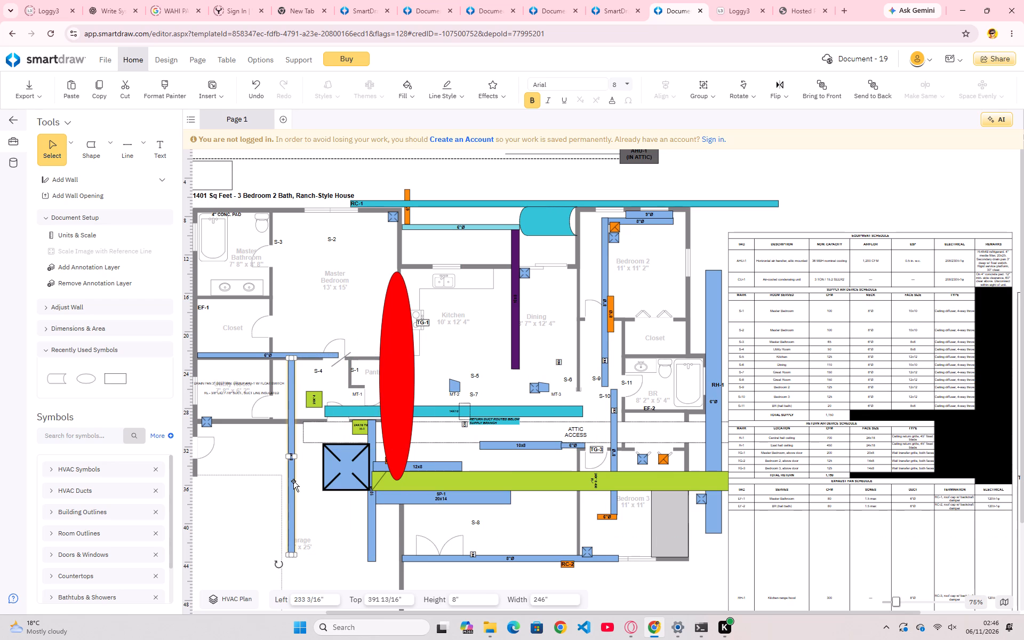